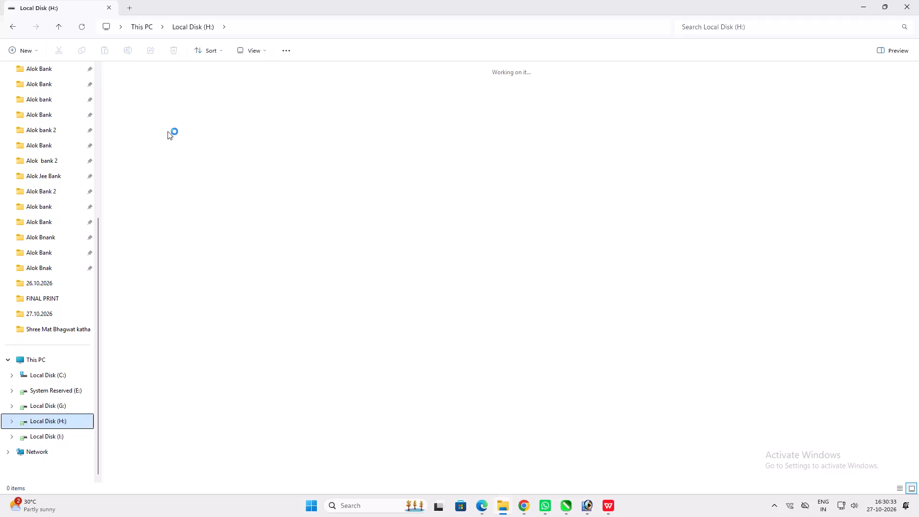
Search the 2026 folder on Local Disk (H:) for "inva", with the results shown as icon thumbnails.
double_click(138, 111)
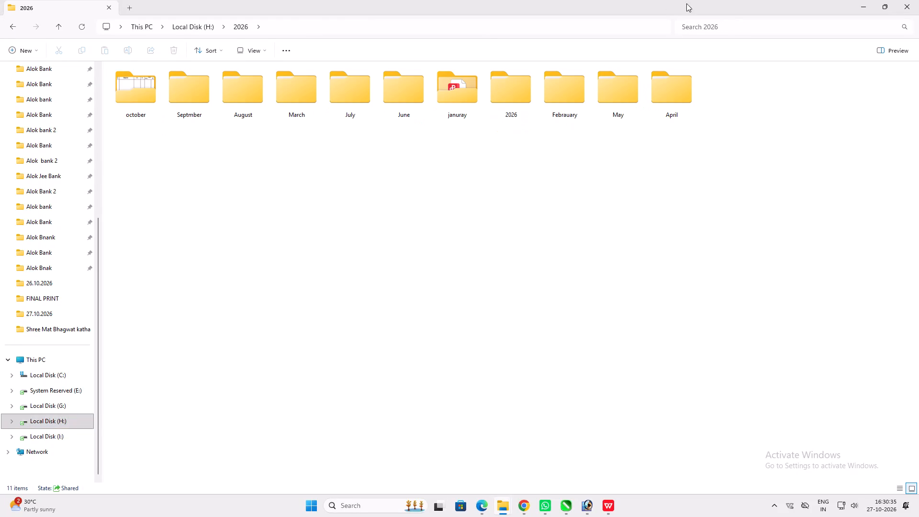
left_click(721, 23)
type("in")
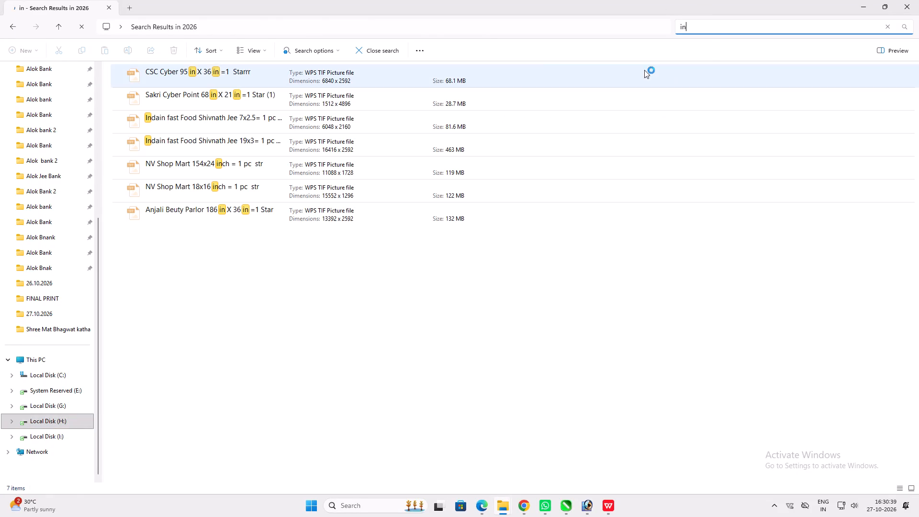
left_click(260, 49)
left_click(271, 85)
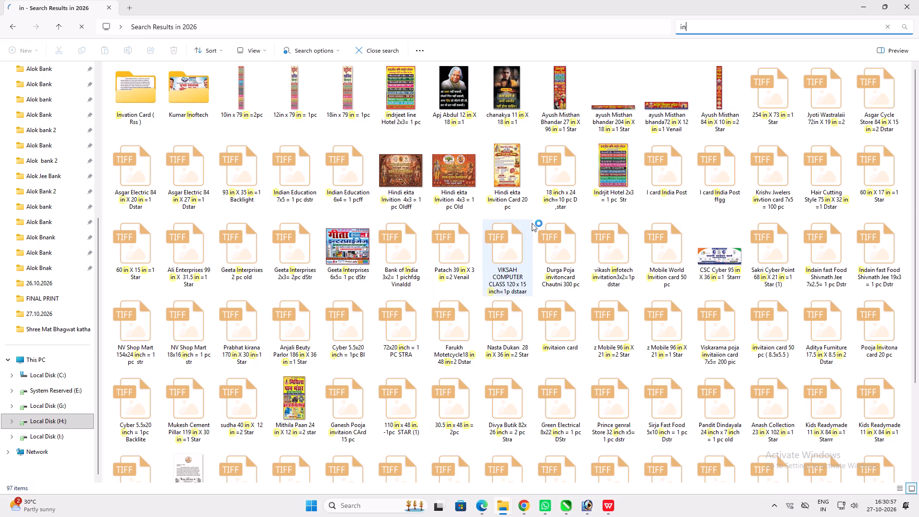
scroll(475, 219, "down", 3)
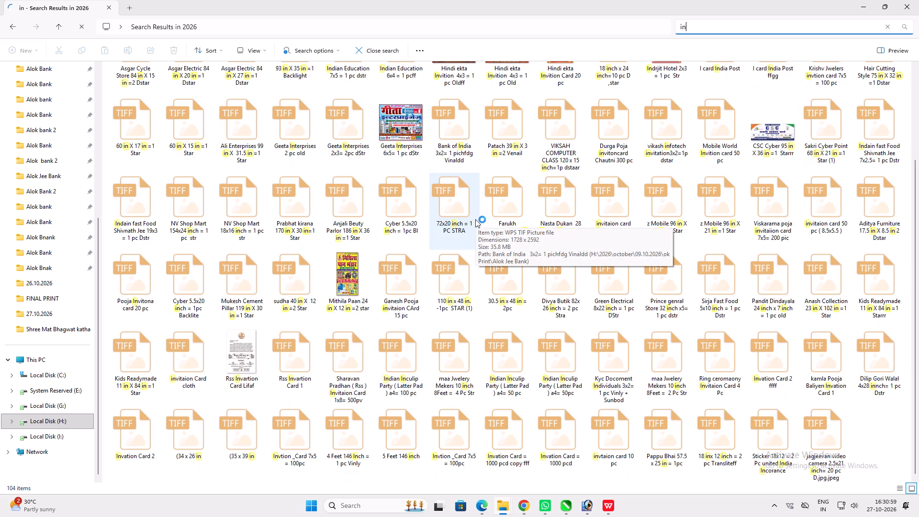
scroll(673, 174, "down", 4)
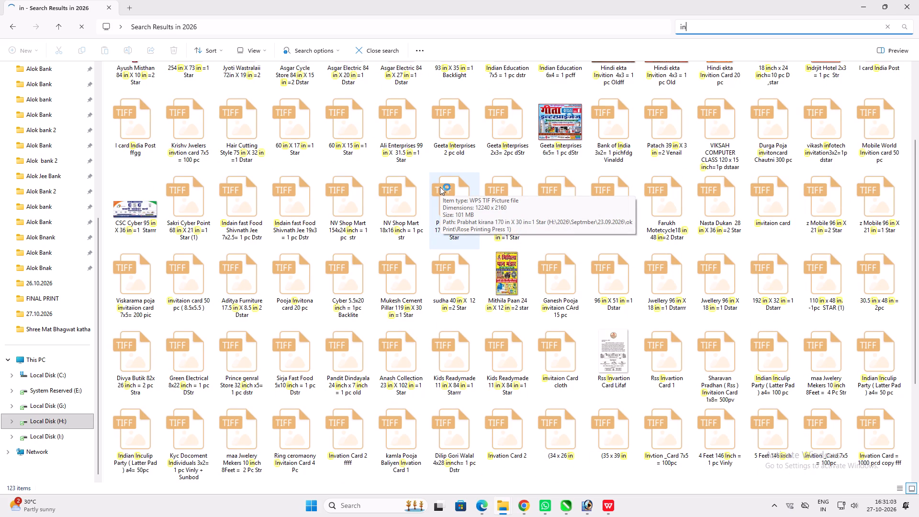
left_click(269, 50)
left_click(270, 89)
scroll(320, 141, "down", 1)
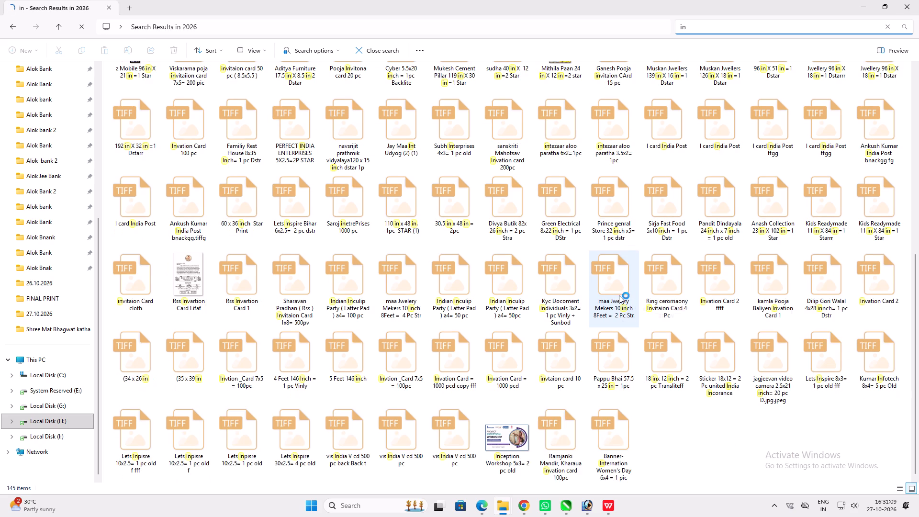
scroll(592, 265, "up", 3)
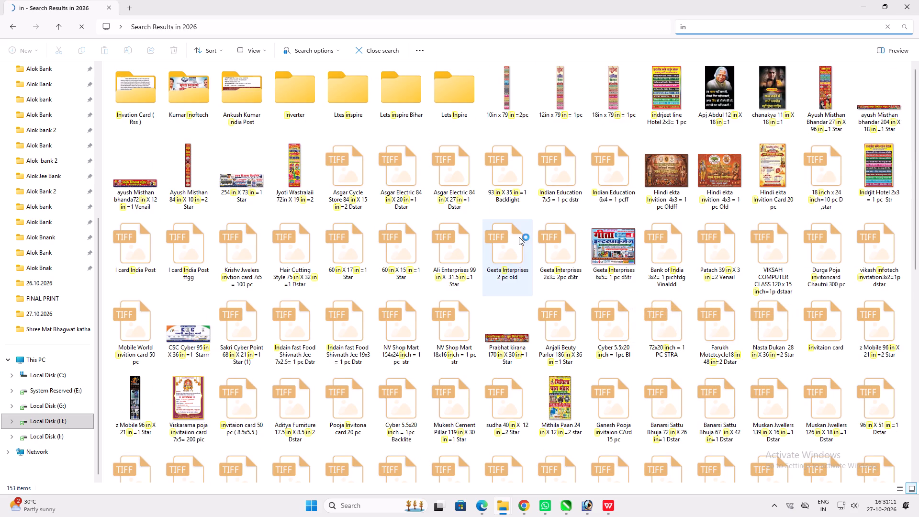
left_click(691, 29)
type("va")
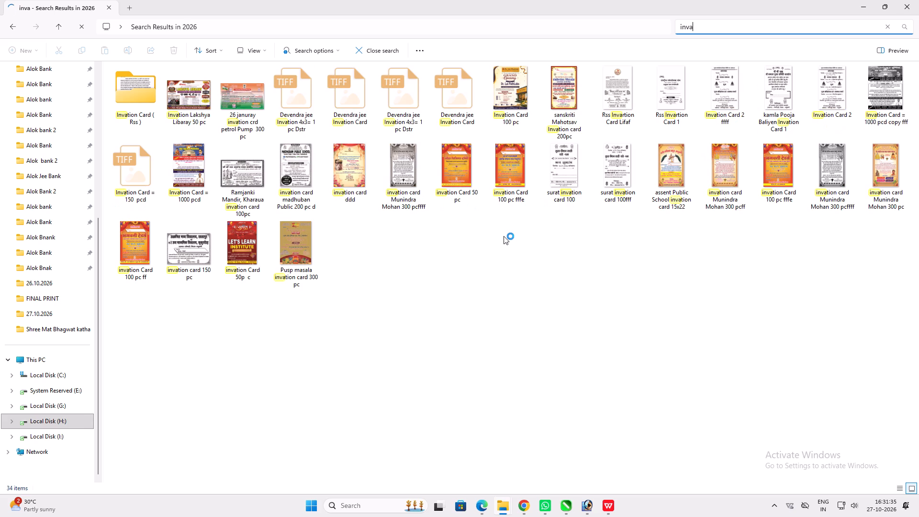
Preview the "invation card ddd" design at different zoom levels and close the viewer.
left_click(348, 181)
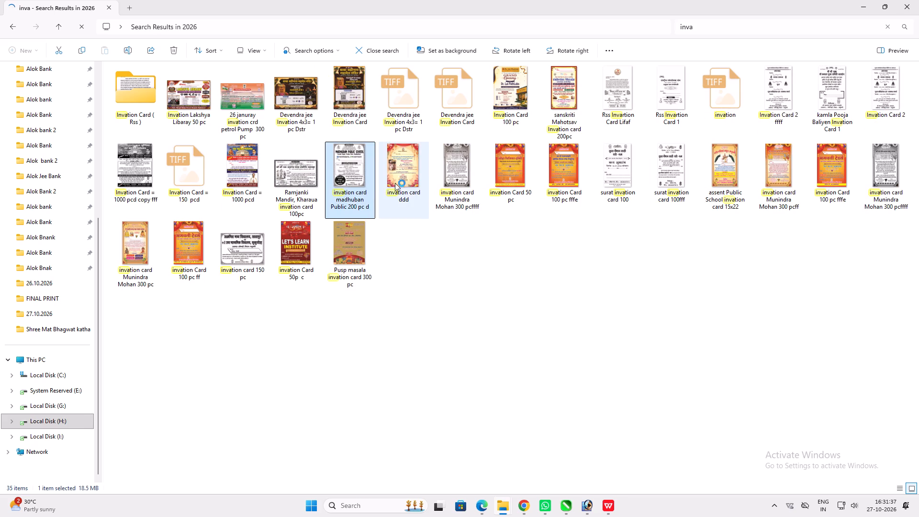
double_click(395, 180)
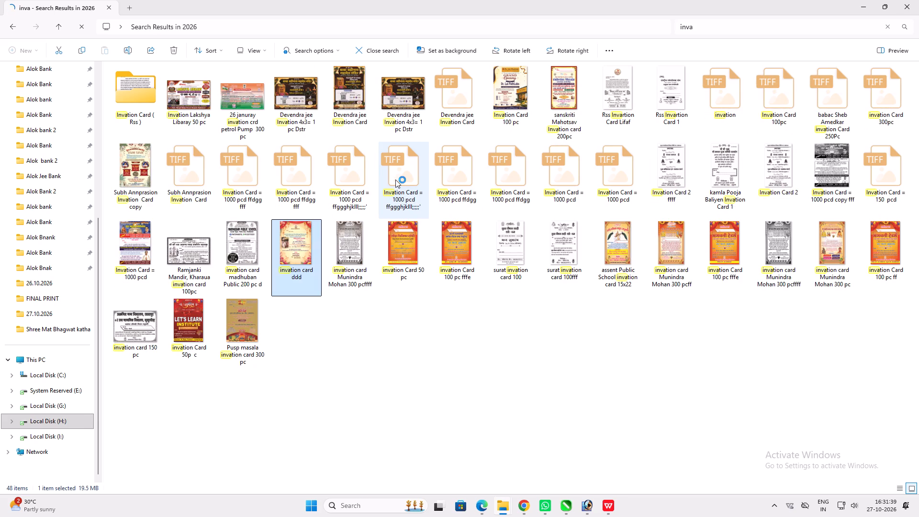
scroll(432, 176, "up", 1)
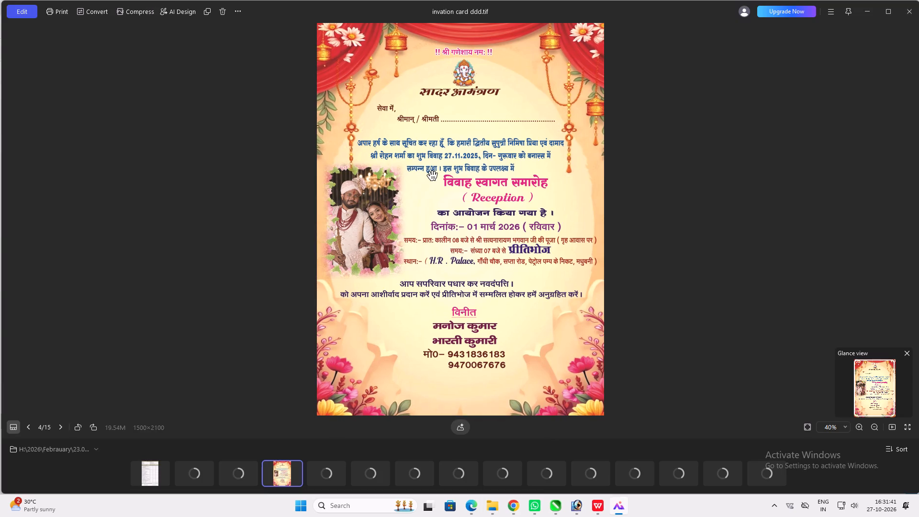
scroll(432, 176, "up", 1)
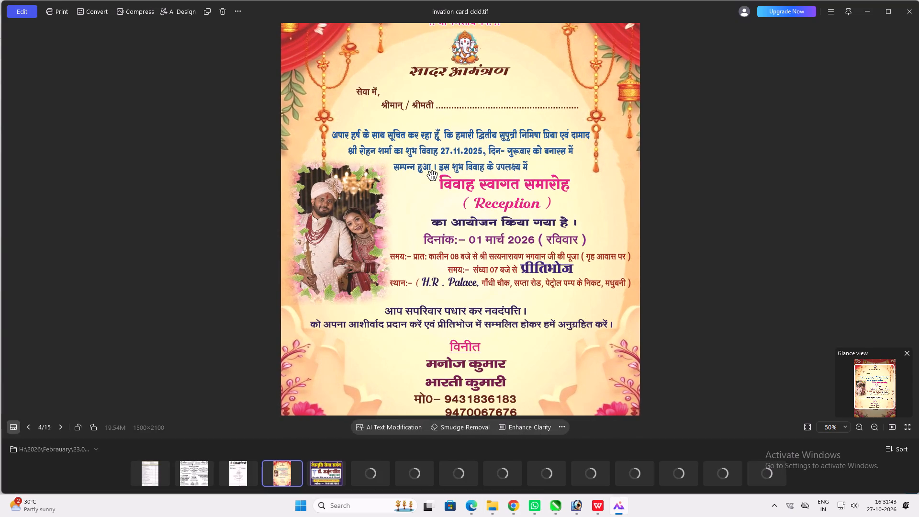
scroll(432, 176, "down", 2)
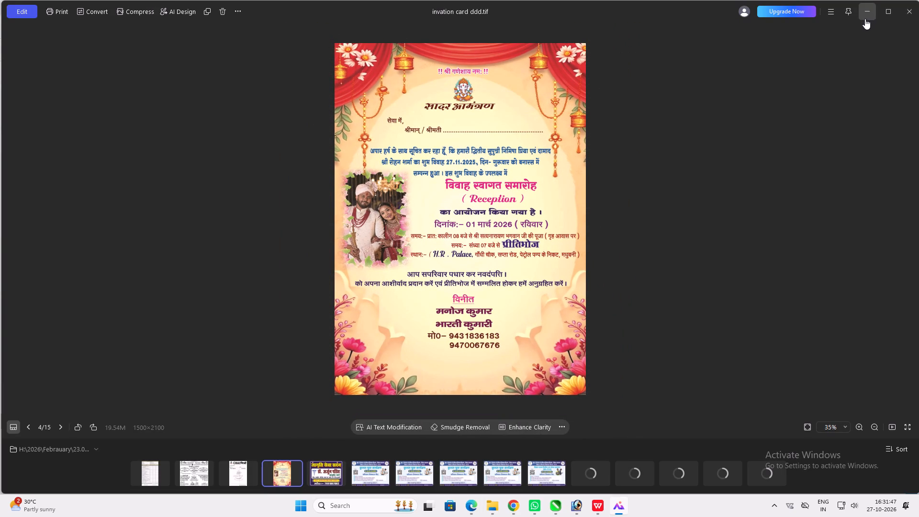
left_click(908, 13)
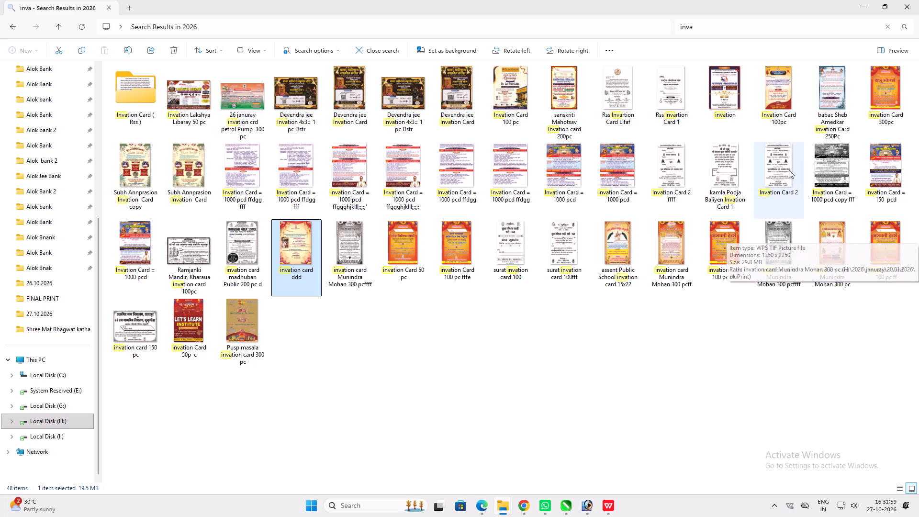
Preview the "Invation Card 100pc" design and close the viewer.
double_click(775, 112)
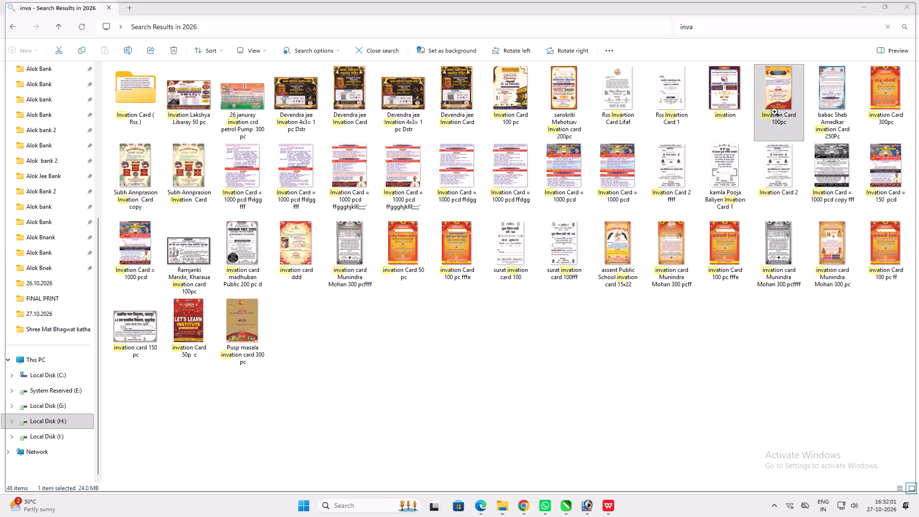
left_click(918, 11)
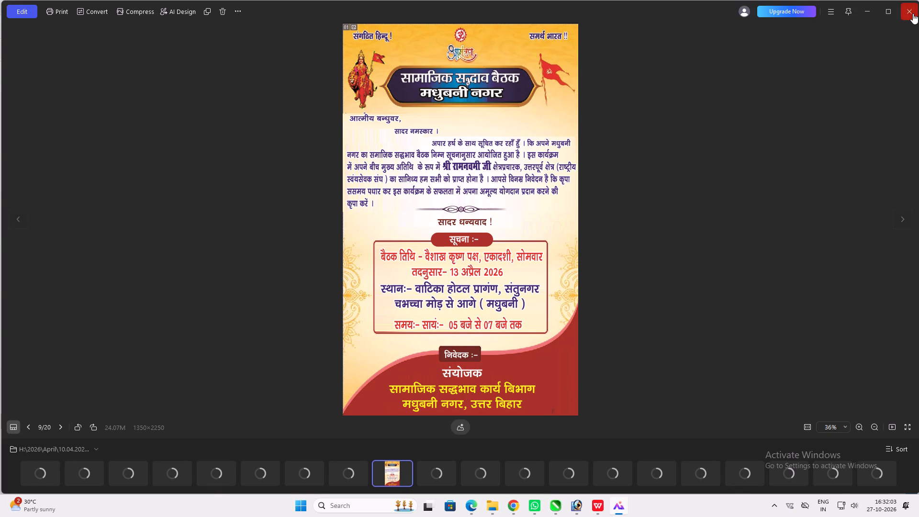
left_click(912, 14)
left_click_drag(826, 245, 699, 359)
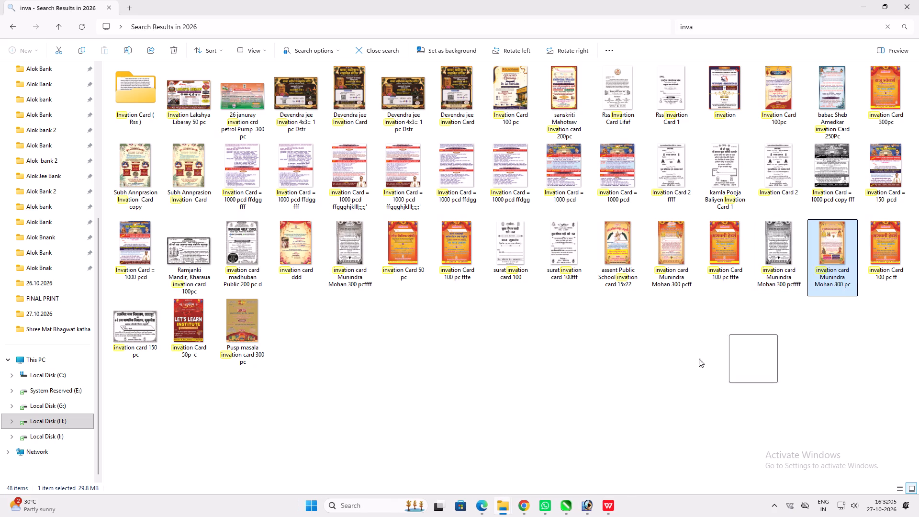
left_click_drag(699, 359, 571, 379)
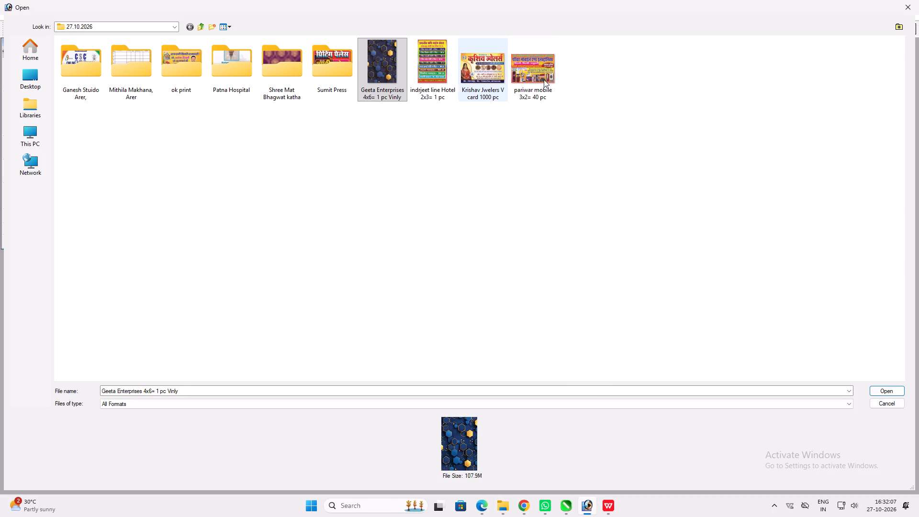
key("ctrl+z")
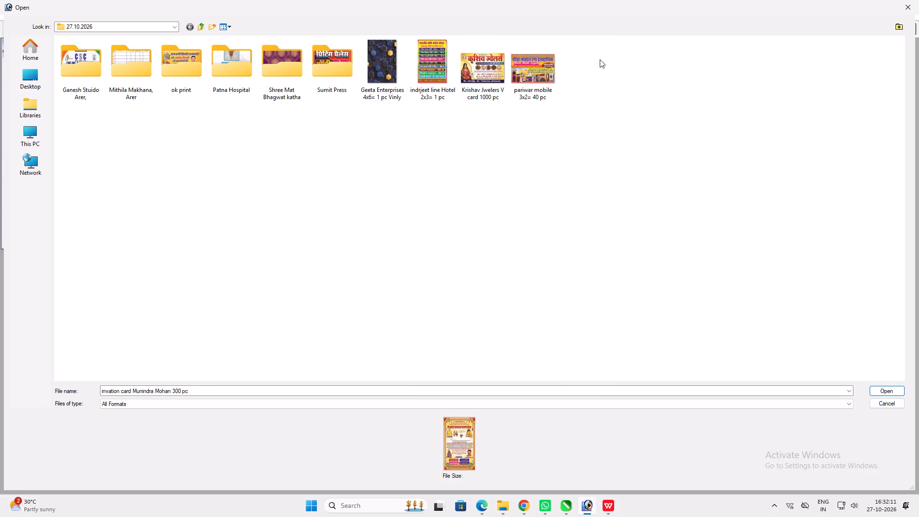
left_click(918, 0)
Open the orange-bordered Ramcharitmanas invitation card for 300 pc from the search results in Photoshop.
left_click(505, 498)
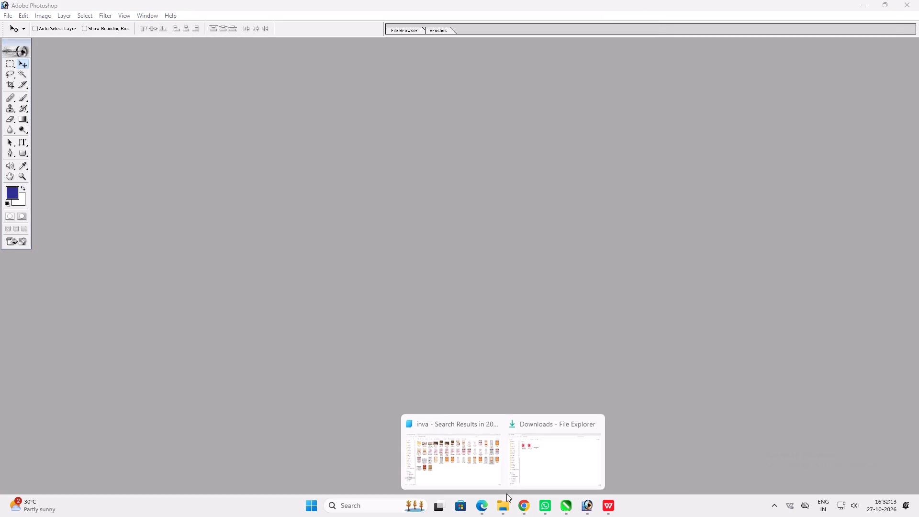
left_click(481, 444)
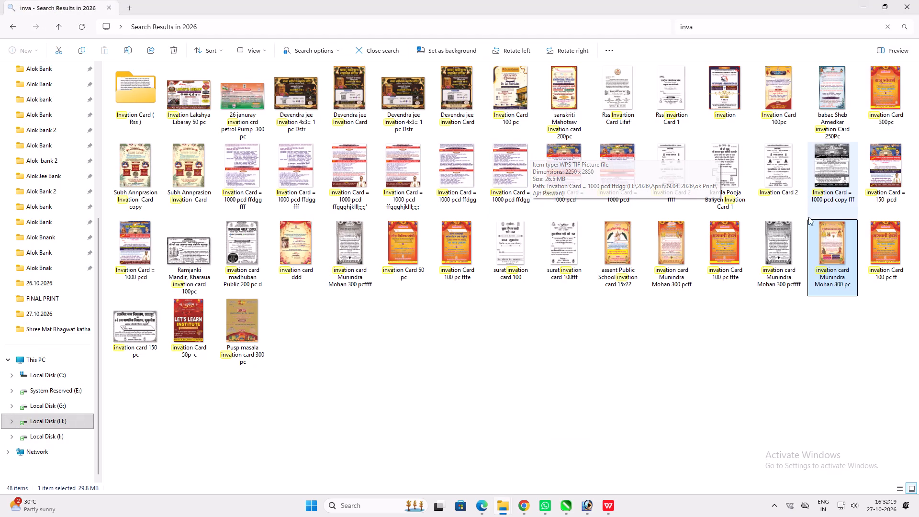
left_click_drag(832, 226, 612, 461)
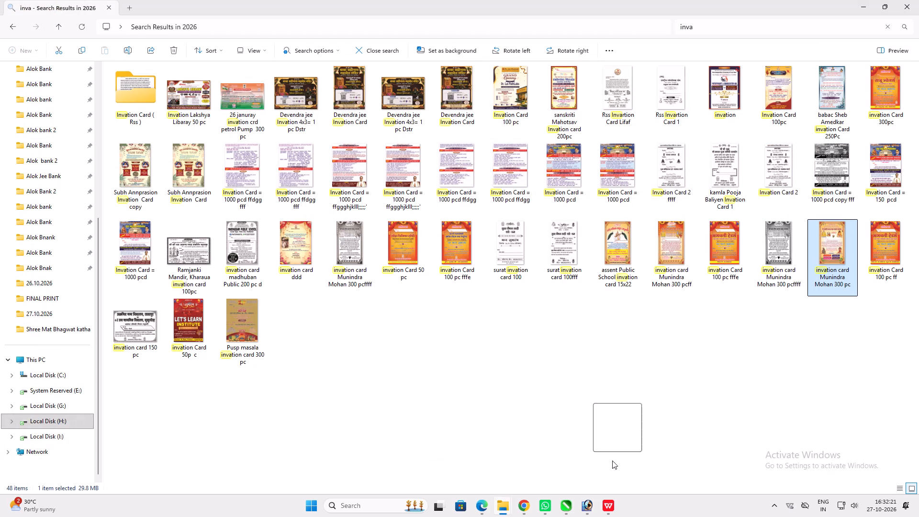
left_click_drag(612, 461, 594, 413)
key("Return")
key("v")
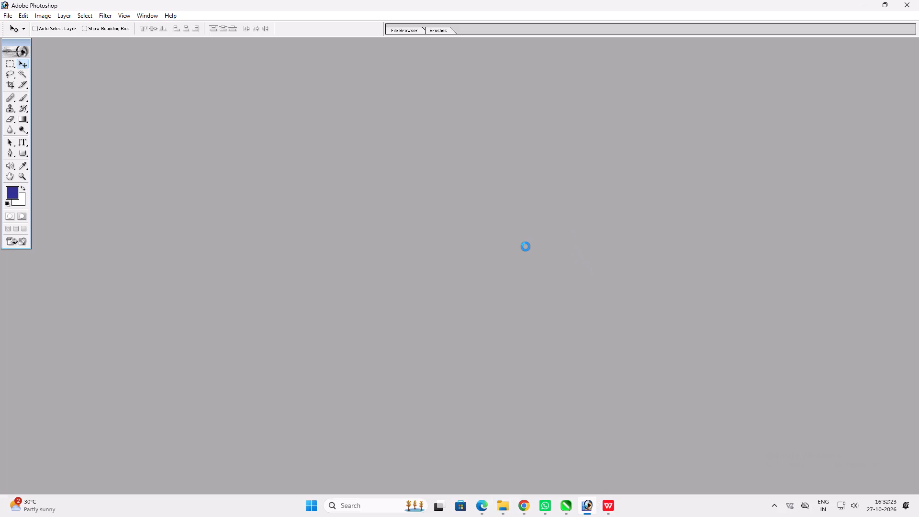
key("Return")
key("v")
key("Return")
key("v")
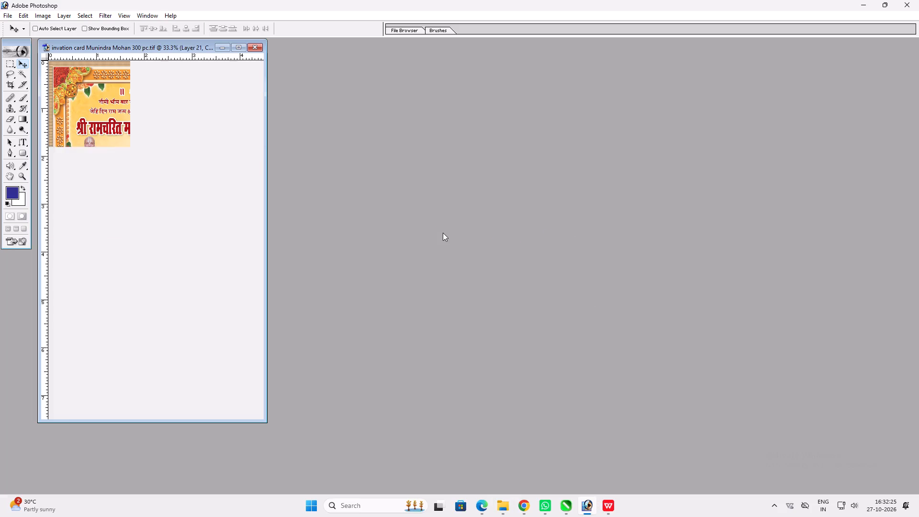
key("Return")
key("space")
key("Return")
key("space")
Start a new document and set its width to 4 inches.
key("ctrl+n")
key("Tab")
key("Tab")
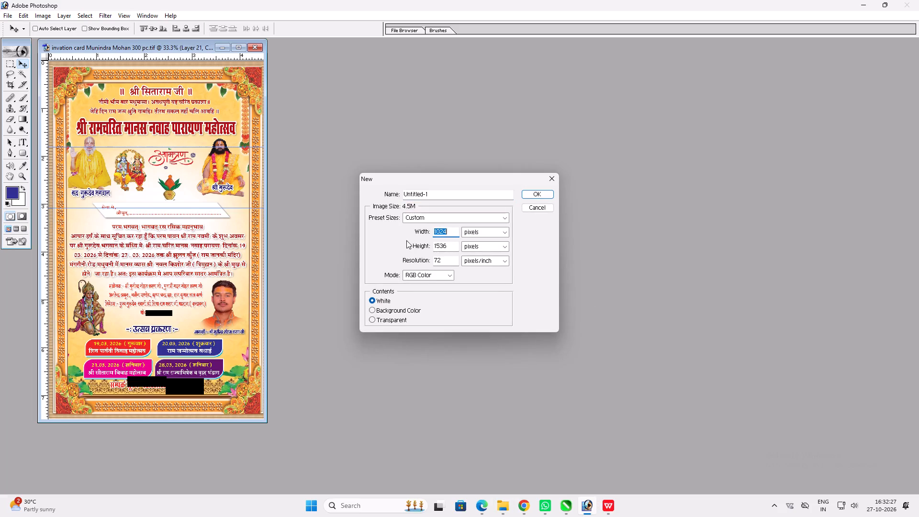
key("4")
key("Tab")
key("shift+Tab")
type("4.5")
key("Tab")
key("Tab")
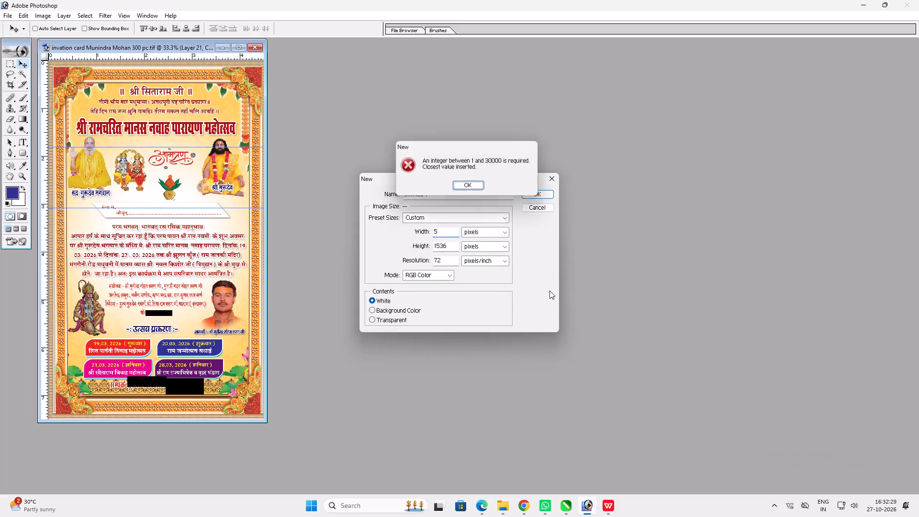
key("shift+Tab")
key("Return")
key("4")
key("Tab")
key("Right")
key("Tab")
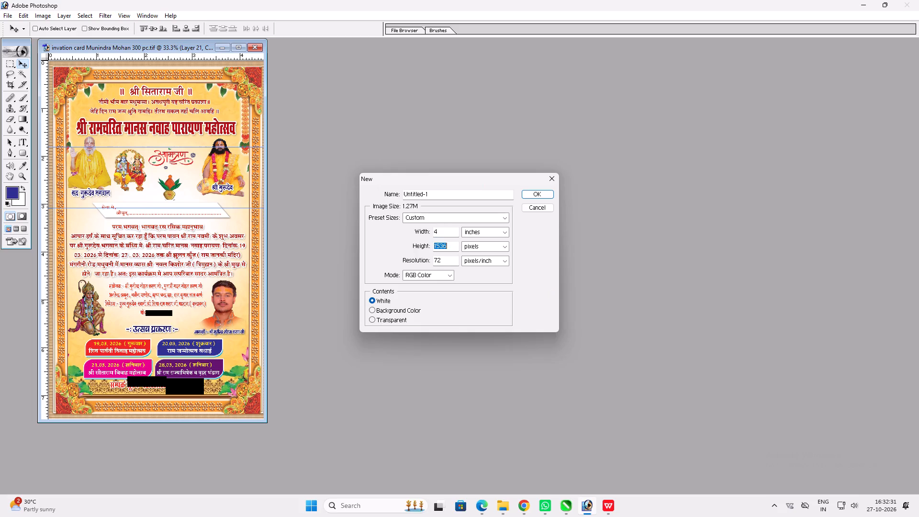
Give the new document a 6-inch height, 300 pixels/inch resolution and CMYK colour mode, and create it.
key("6")
key("Tab")
key("Right")
key("Tab")
key("Tab")
key("shift+Tab")
type("300")
key("Tab")
key("0")
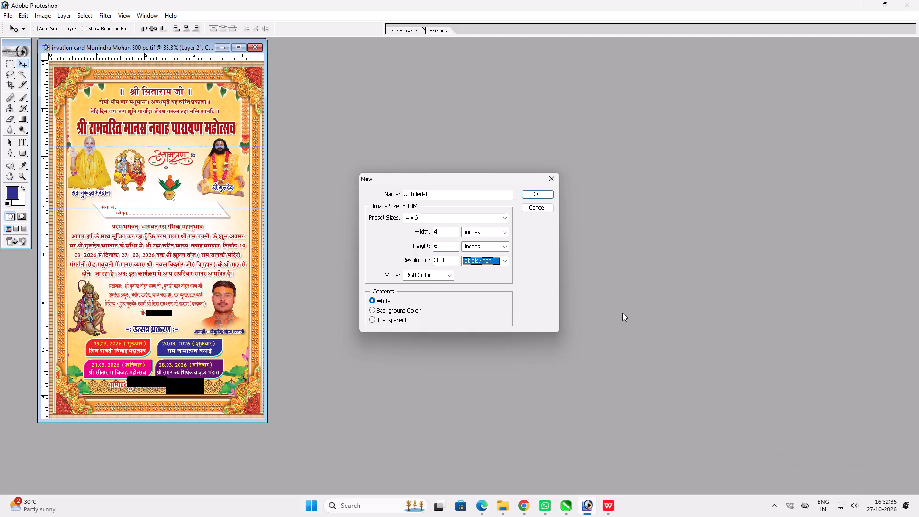
key("Up")
key("Tab")
key("Right")
key("Return")
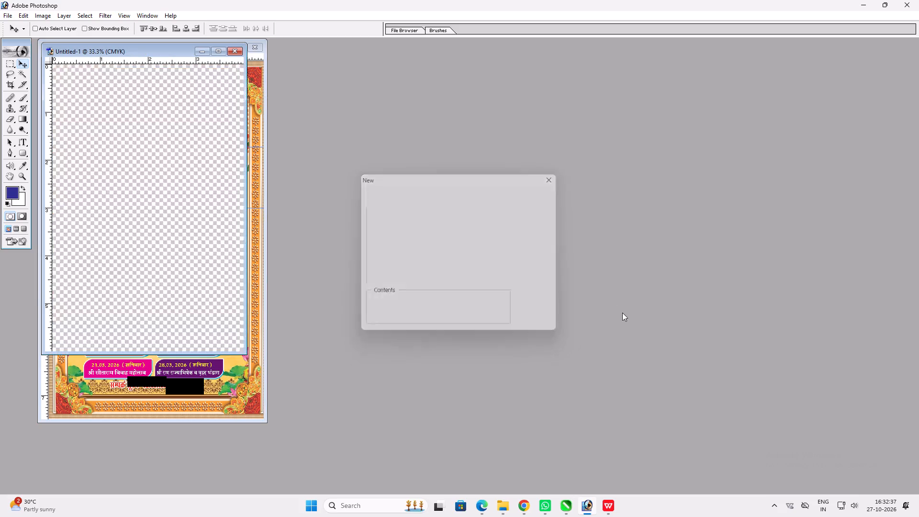
key("v")
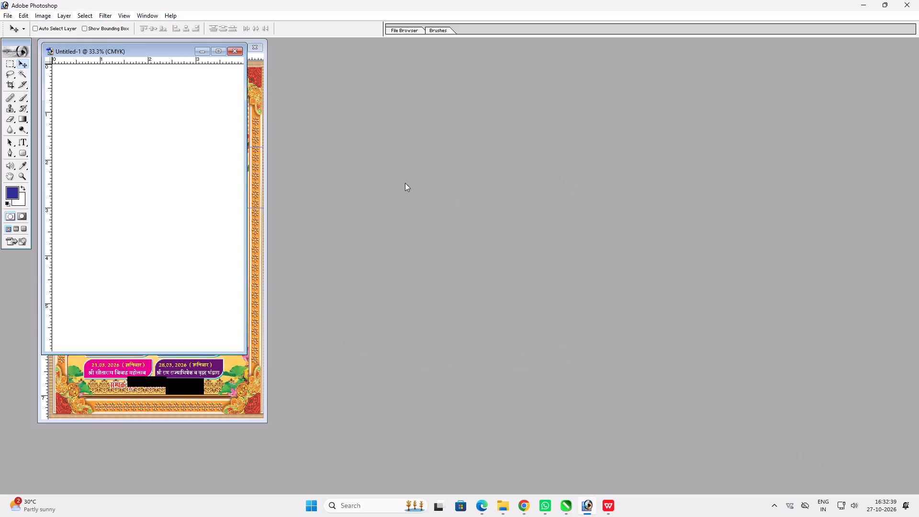
Resize the new blank document to 5 inches wide by 7 inches high.
left_click(222, 53)
key("ctrl+0")
key("alt+i")
key("alt+i")
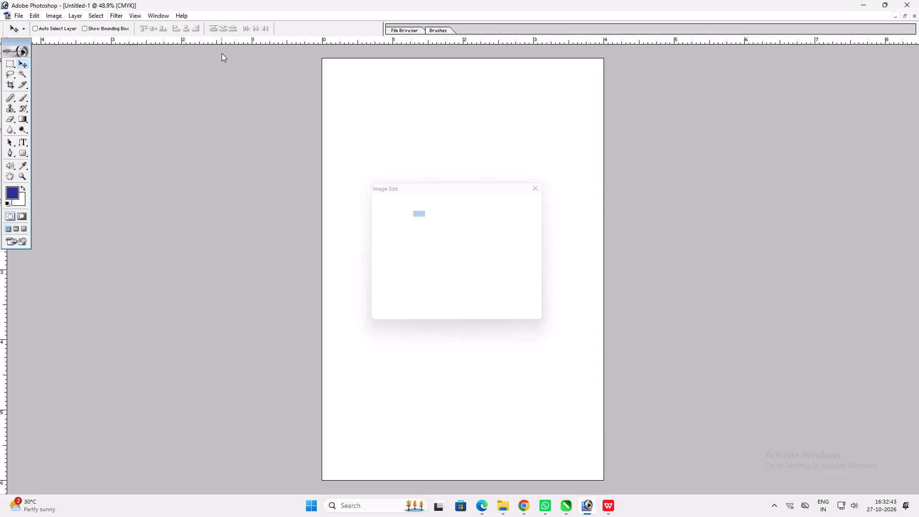
key("Tab")
key("Tab")
key("Tab")
key("5")
key("Tab")
key("5")
key("Tab")
key("Tab")
key("7")
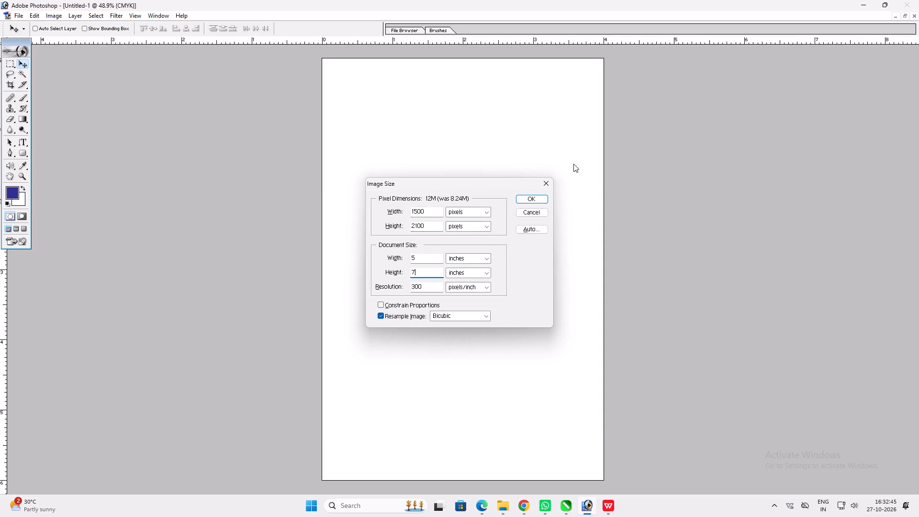
key("Return")
key("ctrl+0")
Place the blank document's window beside the invitation card and make the card active with the Move tool.
type("ff")
key("f")
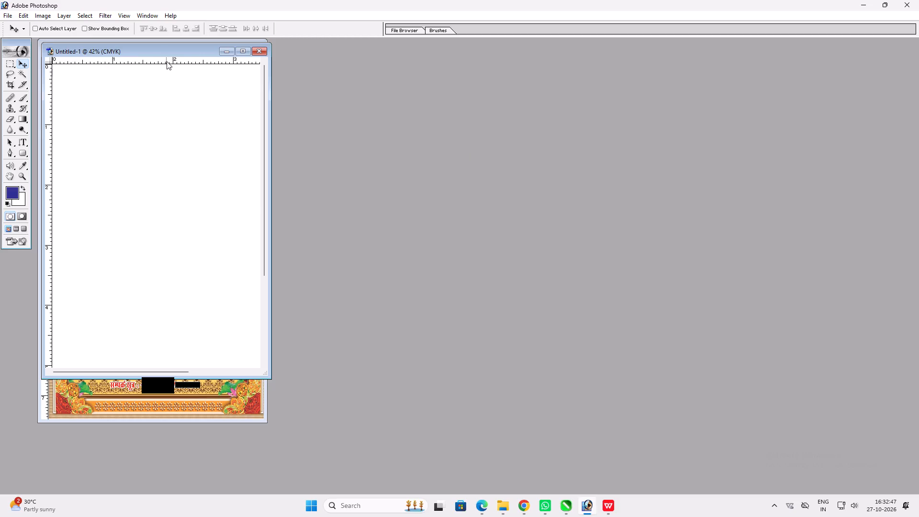
left_click_drag(160, 55, 482, 74)
left_click(148, 122)
key("v")
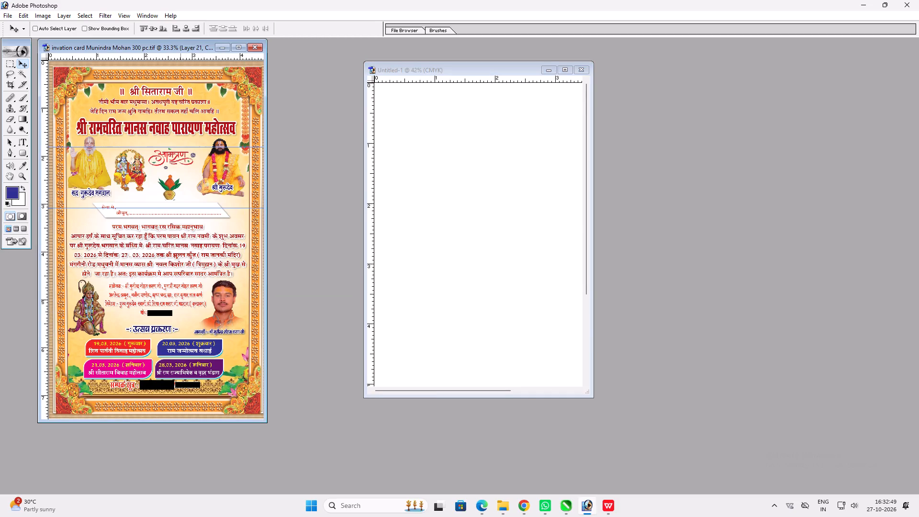
Copy the garlanded yellow background from the invitation card into the blank document and align it to the page's left edge.
left_click(226, 84, "ctrl")
left_click_drag(226, 84, 227, 113)
key("ctrl+z")
left_click_drag(223, 138, 489, 185)
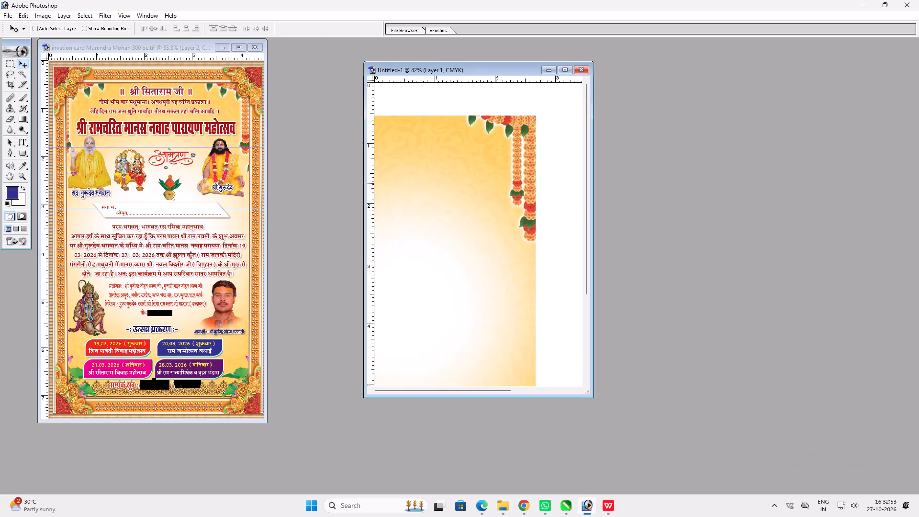
key("v")
double_click(481, 67)
left_click_drag(430, 184, 533, 149)
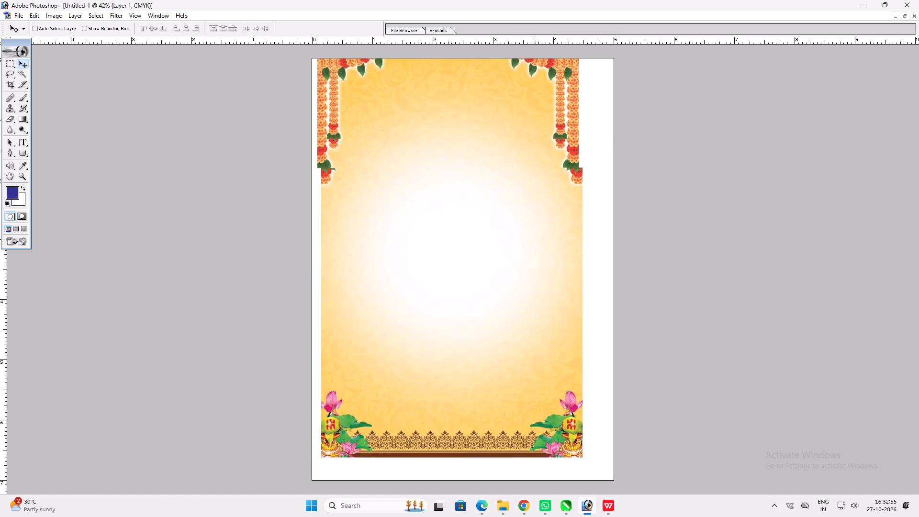
left_click_drag(533, 149, 524, 146)
left_click_drag(531, 164, 541, 170)
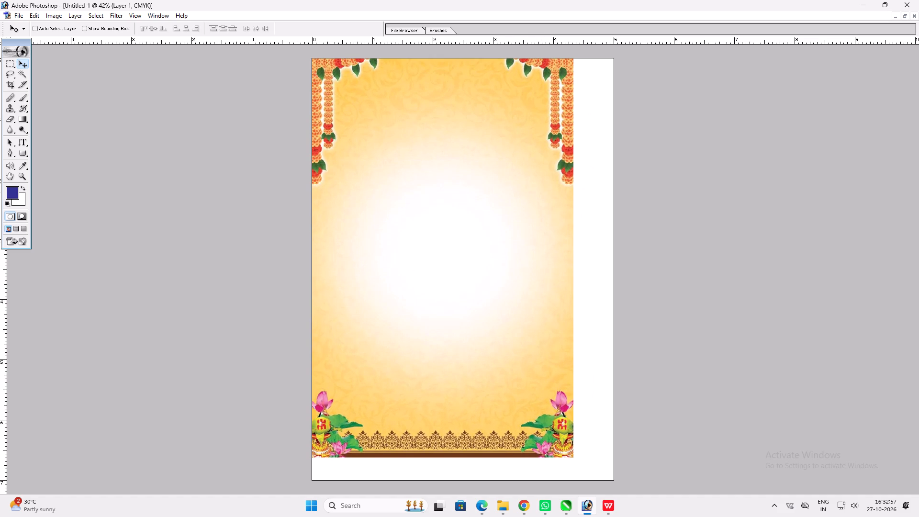
Scale the copied background to fill the whole 5 x 7 inch page, with the lotus border at the bottom edge.
scroll(549, 192, "up", 3)
key("ctrl+t")
left_click_drag(548, 413, 572, 423, "shift")
left_click_drag(560, 416, 577, 415, "shift")
key("Return")
key("ctrl+0")
type("vv")
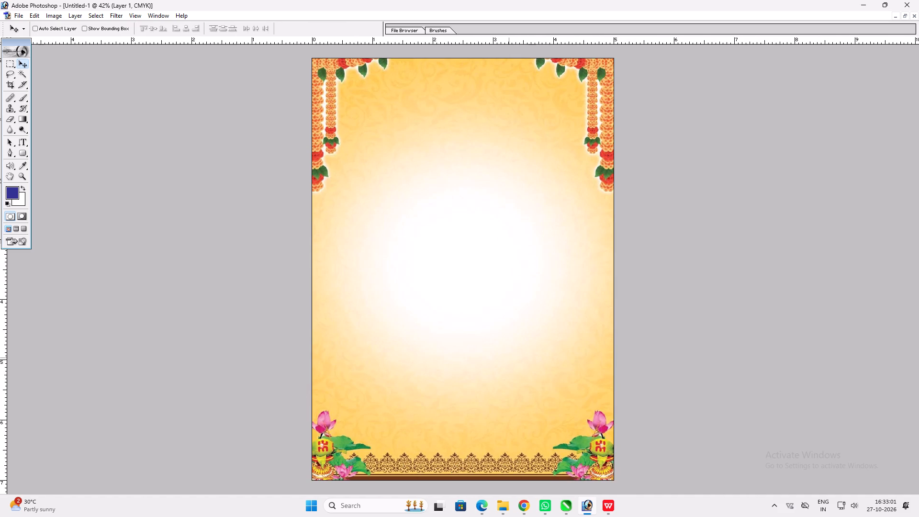
scroll(522, 442, "up", 1, "ctrl")
key("ctrl+t")
left_click_drag(497, 464, 492, 467, "shift")
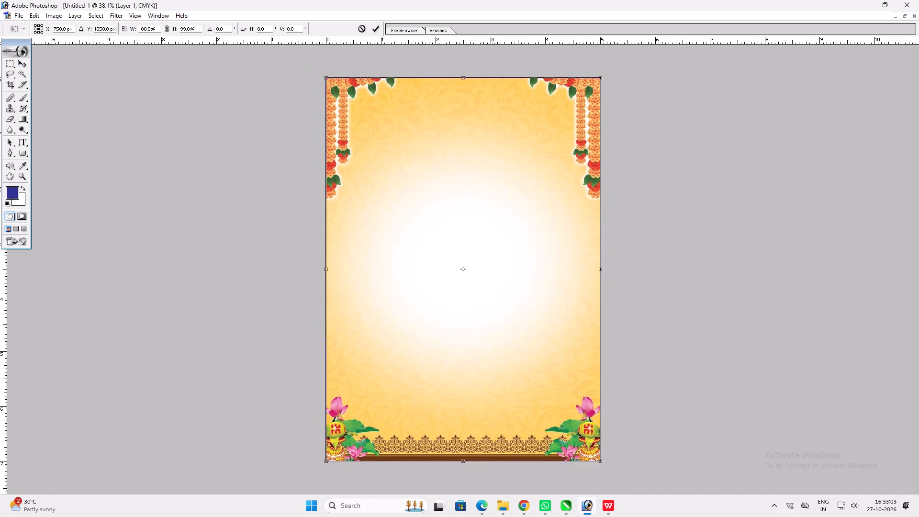
left_click_drag(492, 467, 488, 468, "shift")
key("shift+Return")
Copy the heading "श्री रामचरित मानस नवाह पारायण महोत्सव" from the invitation card and place it near the new card's top.
key("f")
key("f")
key("f")
left_click(213, 254)
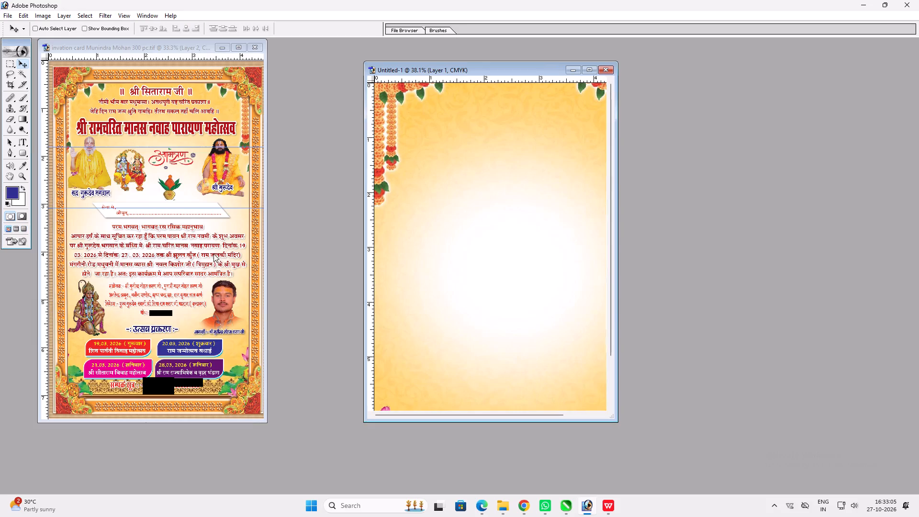
left_click(166, 125, "ctrl")
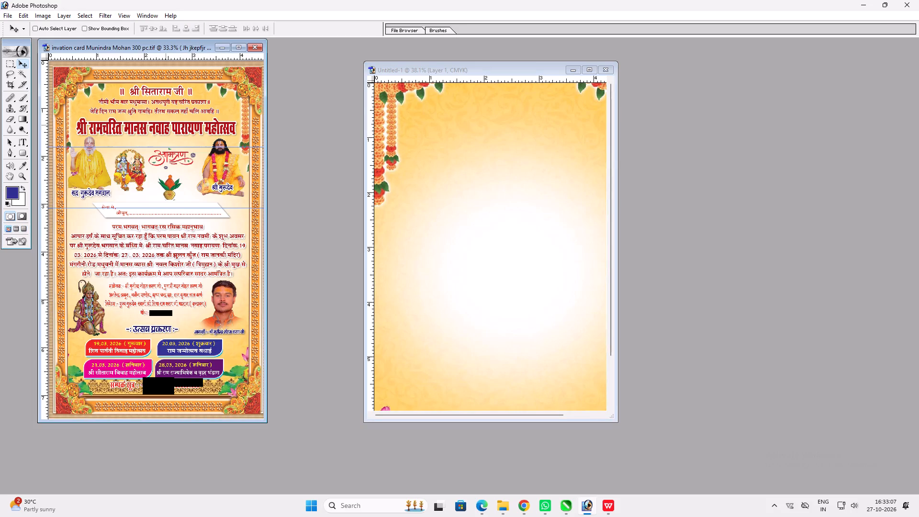
left_click_drag(166, 125, 442, 129)
double_click(467, 70)
key("v")
left_click_drag(374, 122, 461, 115)
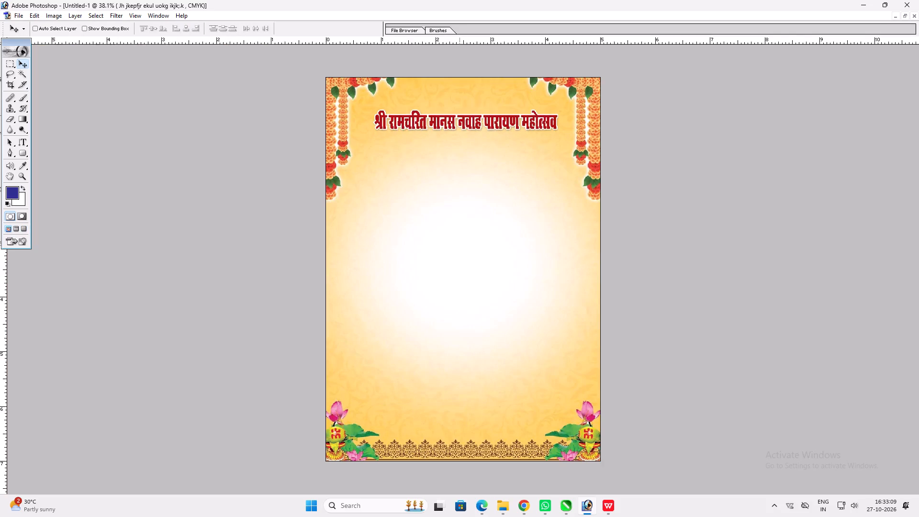
left_click_drag(461, 115, 449, 112)
key("ctrl+0")
key("v")
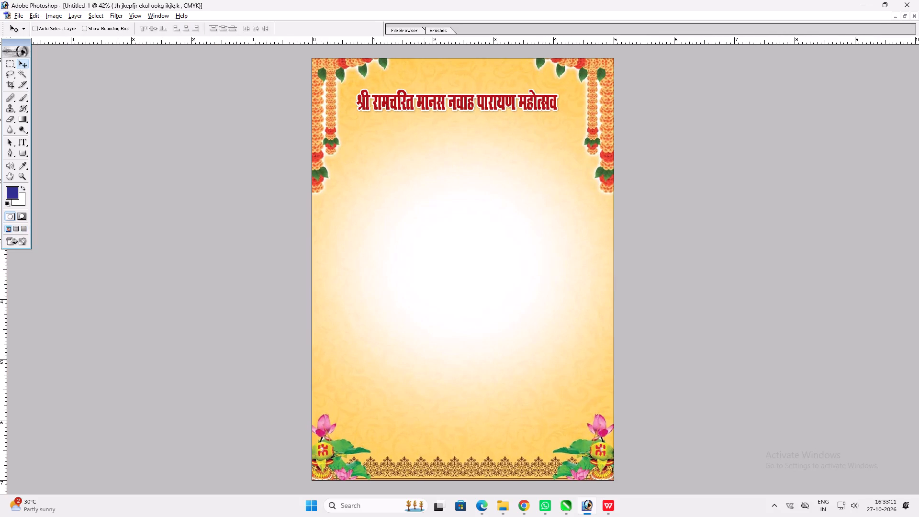
Apply a Drop Shadow to the heading with its opacity reduced to about 54% and a small shadow size.
key("alt+l")
key("alt+y")
key("d")
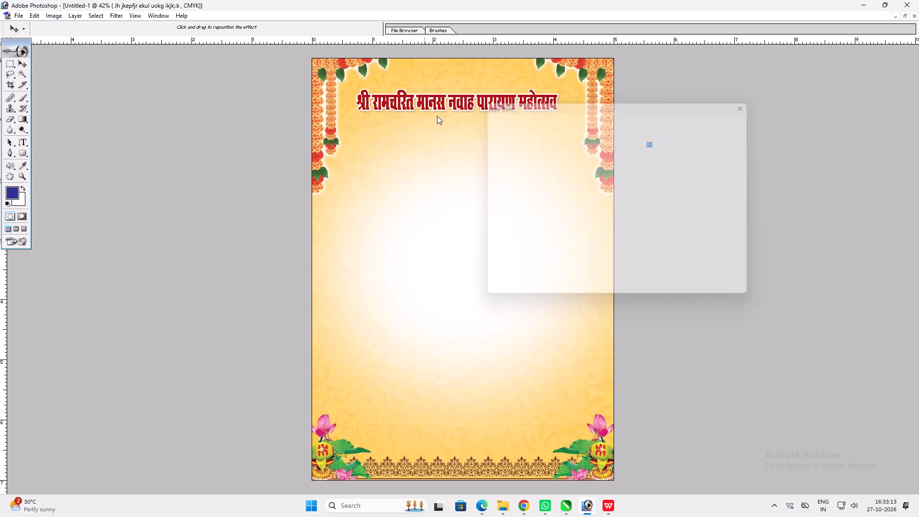
left_click_drag(632, 141, 625, 140)
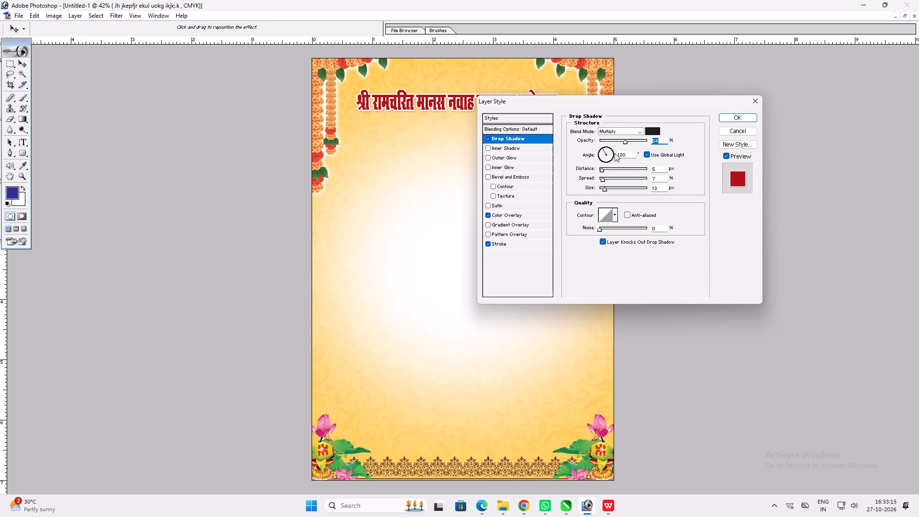
left_click(605, 188)
key("Return")
Stretch the heading horizontally to about 105% of its width.
key("ctrl+t")
left_click_drag(558, 100, 569, 101, "shift")
key("shift+Return")
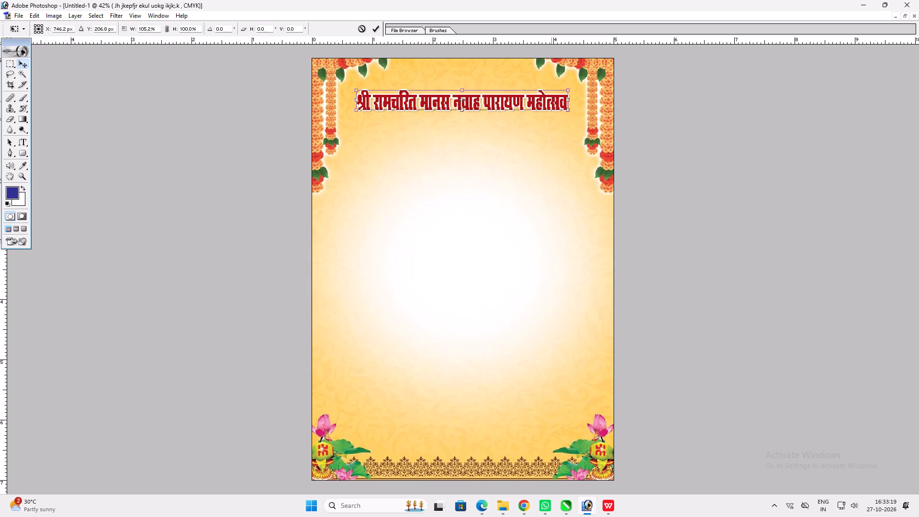
key("ctrl+0")
key("v")
Adjust the Stroke effect on the heading text.
key("ctrl+plus")
key("ctrl+plus")
key("space")
key("space")
left_click_drag(549, 101, 496, 380)
key("t")
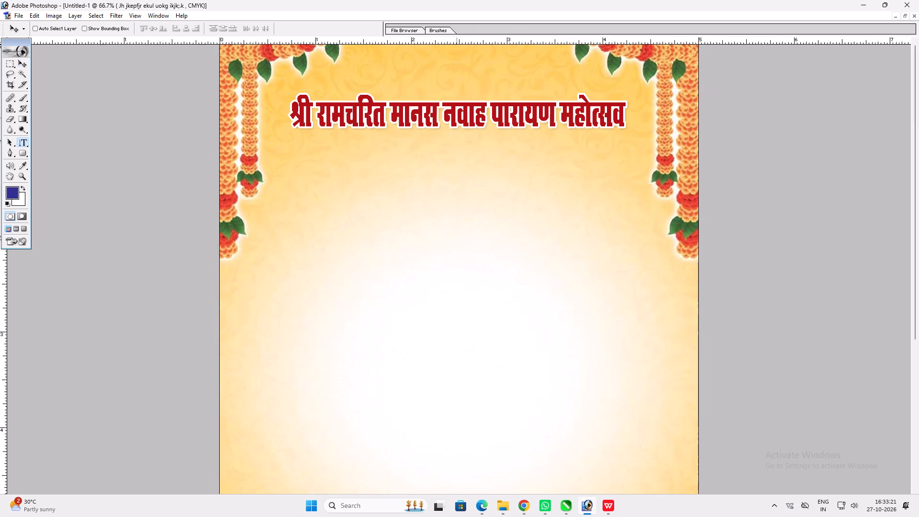
left_click(452, 116)
key("Return")
key("alt+l")
key("alt+y")
key("k")
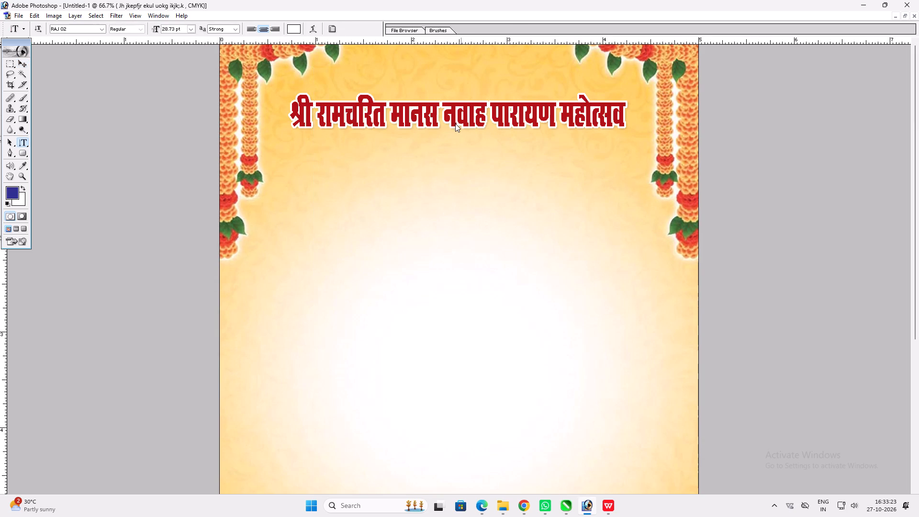
scroll(700, 228, "down", 2)
scroll(700, 228, "up", 1)
key("Return")
Move the heading slightly to the left on the card.
type("vv")
key("space")
key("space")
key("space")
right_click(495, 120)
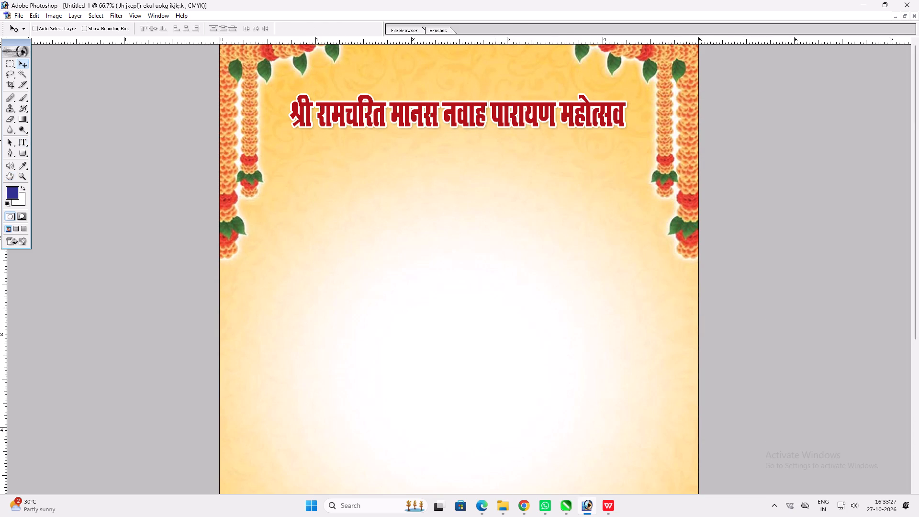
left_click(497, 125)
key("v")
left_click_drag(490, 117, 484, 117)
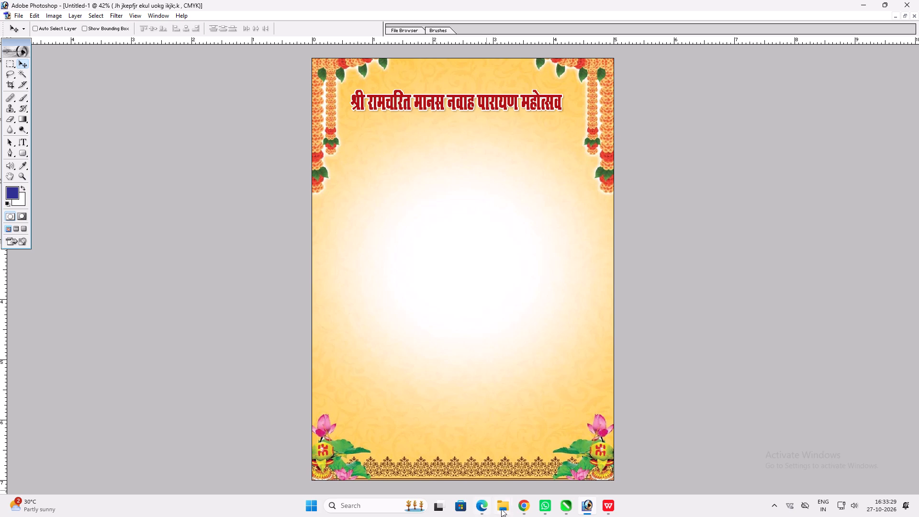
Open the 3x2 festival greeting banner, marked "4 pc old", from the ok print folder.
key("ctrl+o")
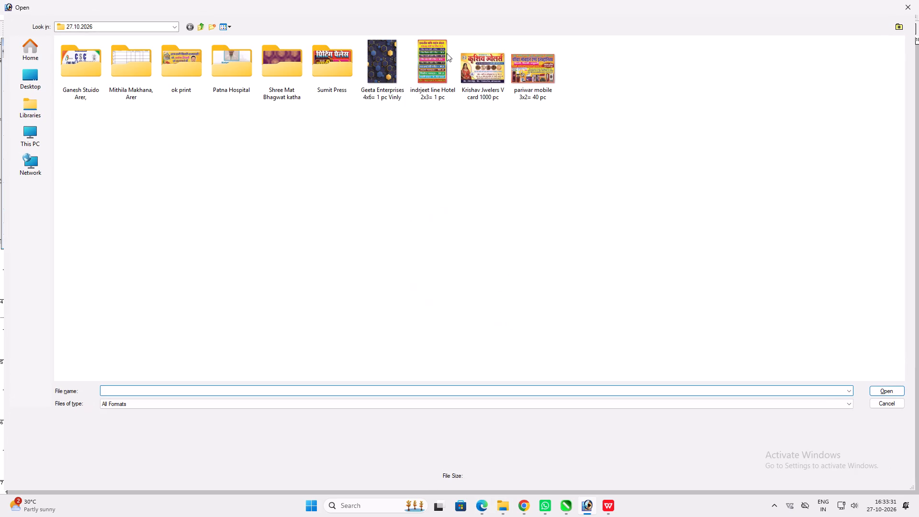
double_click(173, 68)
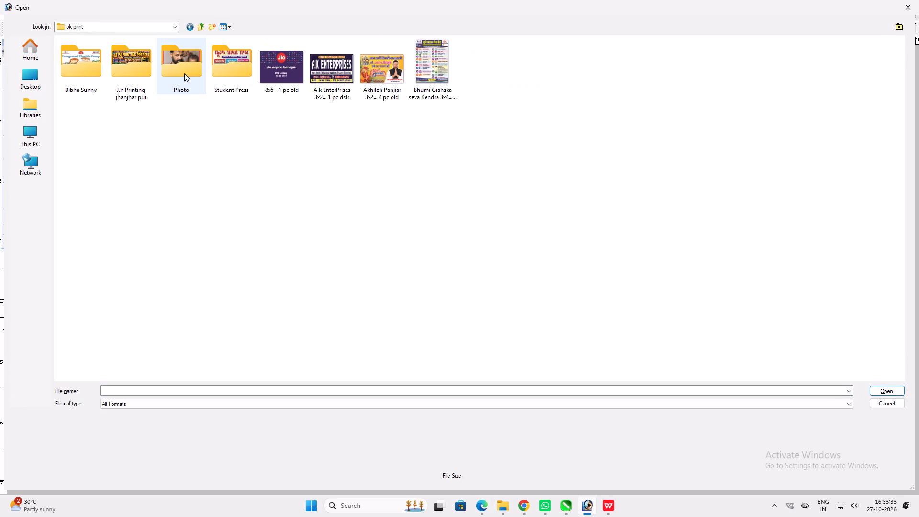
left_click(378, 81)
key("Return")
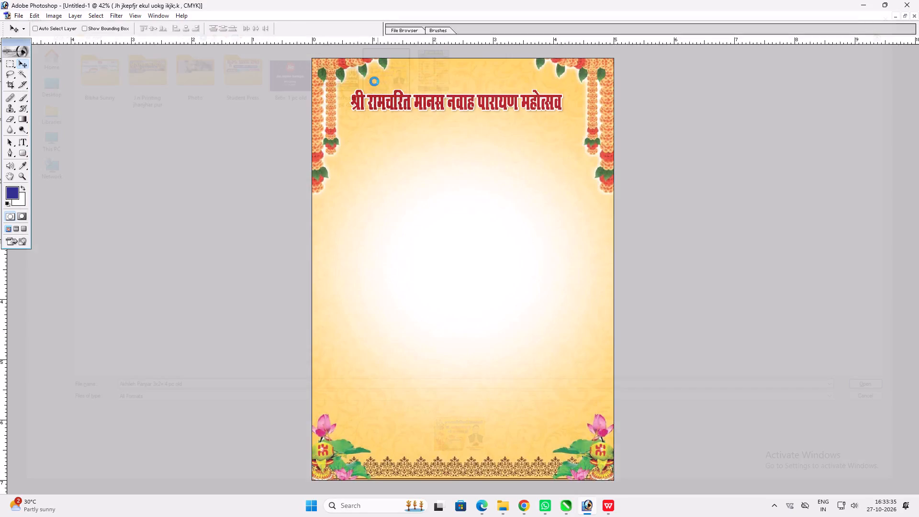
Copy the hanging flower garland border from the greeting banner into the new card and place it across the top edge.
key("v")
left_click(323, 72, "ctrl")
left_click_drag(323, 72, 346, 73)
key("ctrl+z")
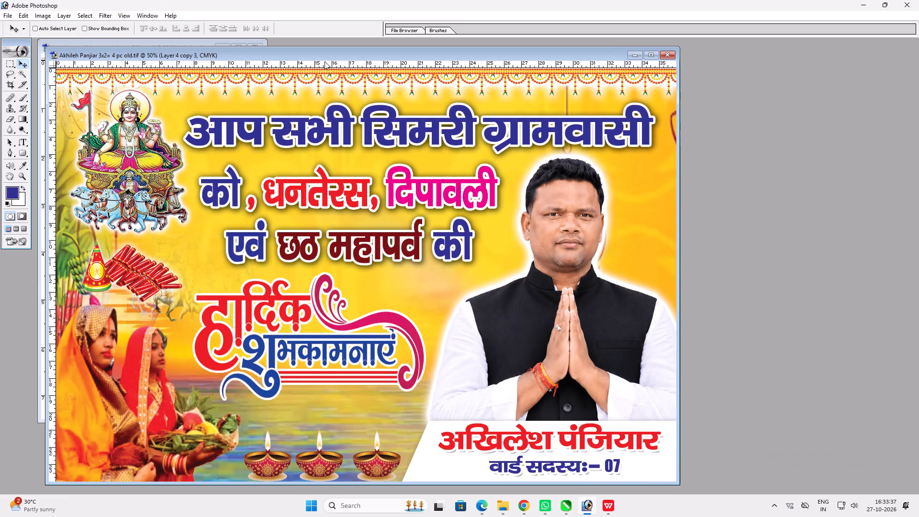
left_click_drag(318, 57, 578, 78)
left_click_drag(577, 111, 459, 115)
key("ctrl+z")
left_click_drag(471, 76, 491, 164)
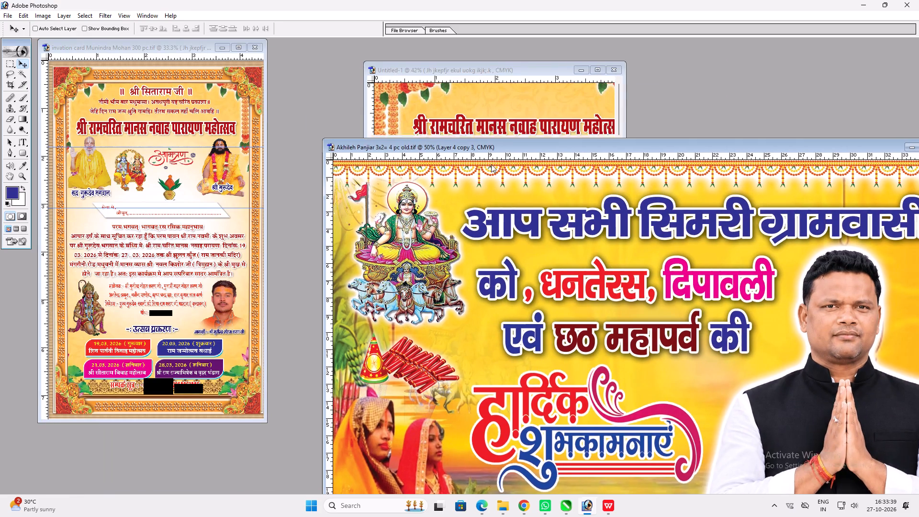
left_click_drag(491, 164, 491, 165)
left_click_drag(491, 176, 481, 114)
left_click_drag(493, 183, 547, 116)
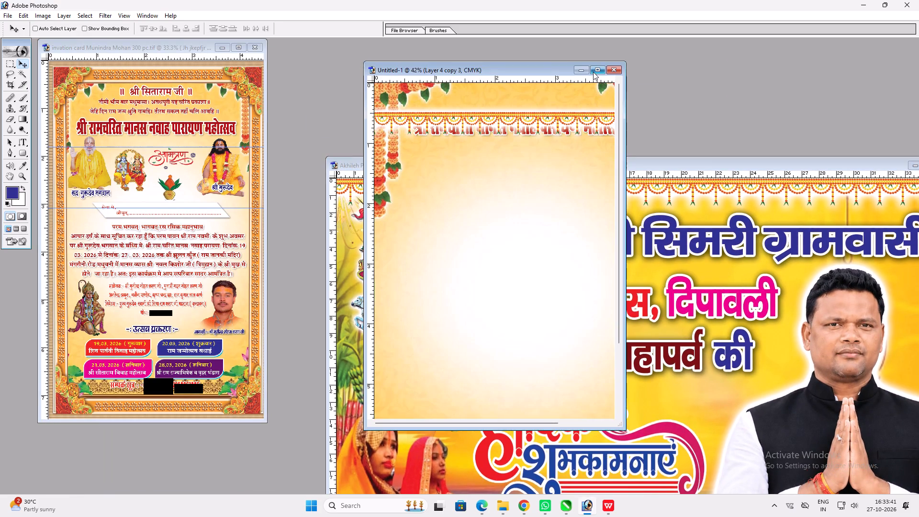
left_click(594, 70)
left_click_drag(536, 103, 529, 73)
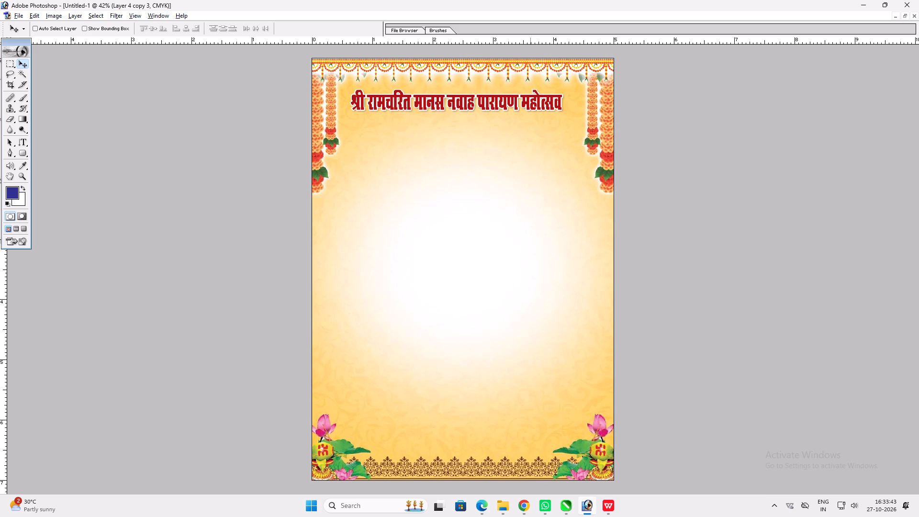
Remove the white halo effect from the garland border and nudge it up to the card's top edge.
key("alt+l")
key("alt+o")
key("alt+y")
key("v")
left_click_drag(511, 79, 509, 76)
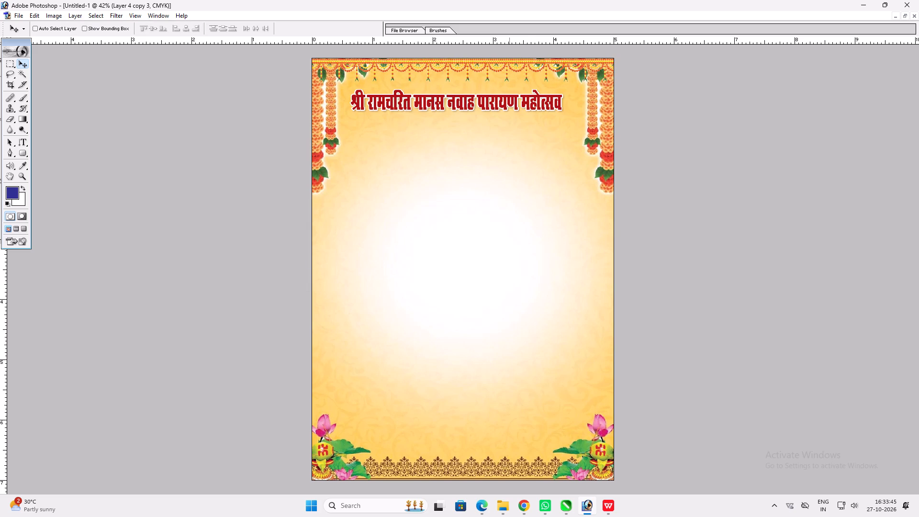
left_click_drag(509, 76, 509, 74)
Copy the two-line verse from the top of the invitation card into the new card and position it below the heading.
scroll(510, 80, "up", 1)
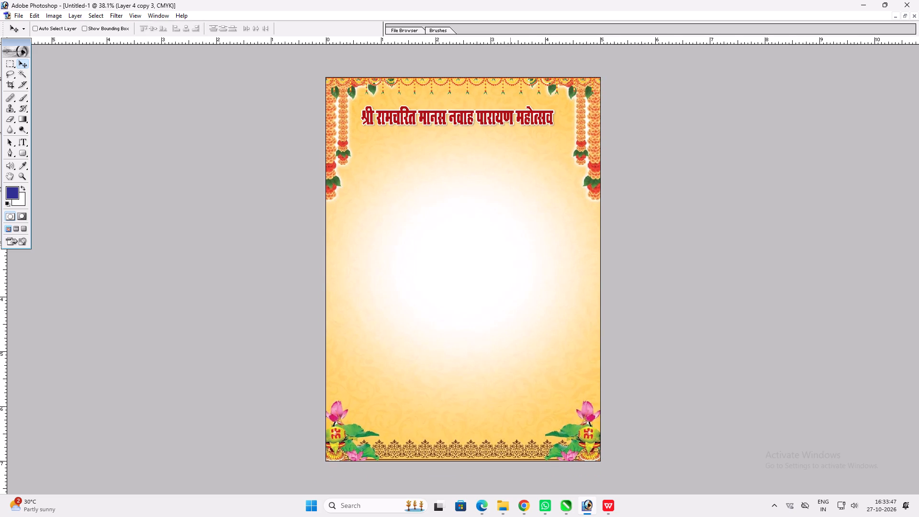
key("ctrl+plus")
key("ctrl+plus")
key("space")
key("space")
left_click_drag(519, 87, 505, 421)
key("f")
key("f")
key("f")
left_click(174, 183)
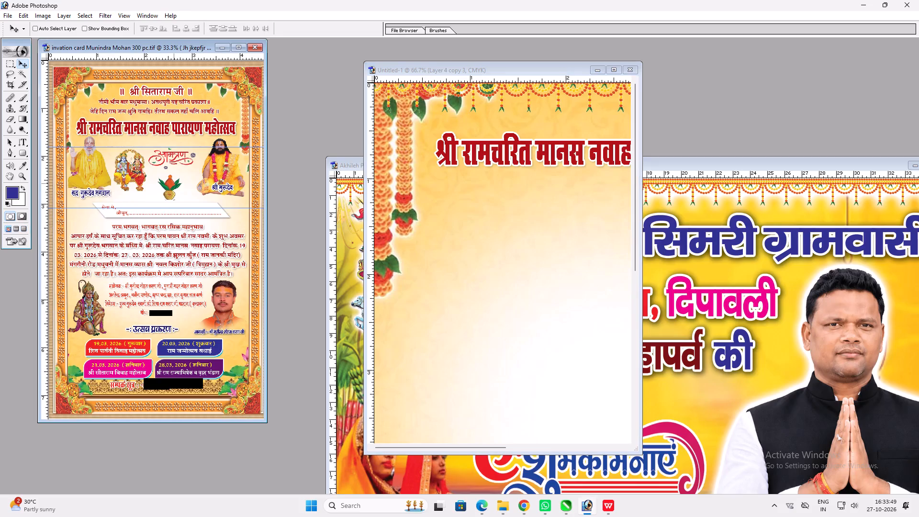
left_click(174, 102, "ctrl")
left_click_drag(174, 102, 433, 149)
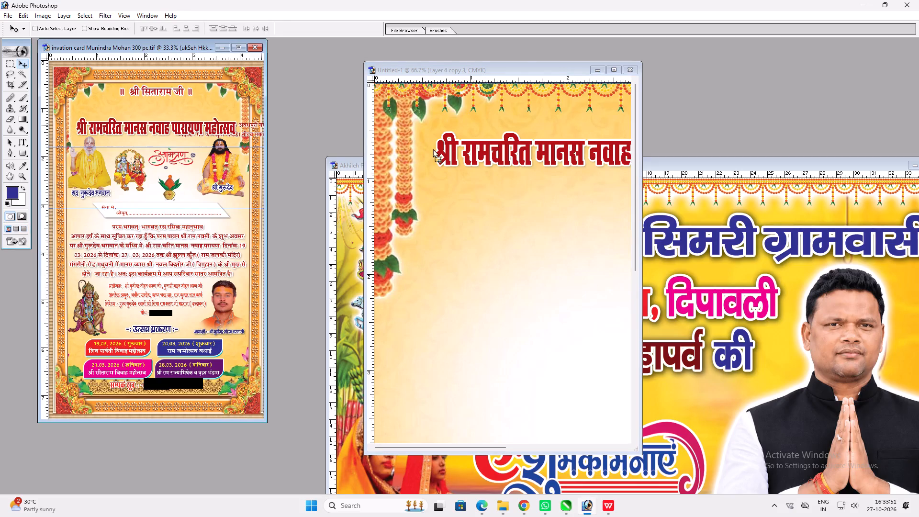
left_click_drag(433, 149, 508, 152)
left_click(613, 72)
key("v")
left_click_drag(394, 146, 487, 167)
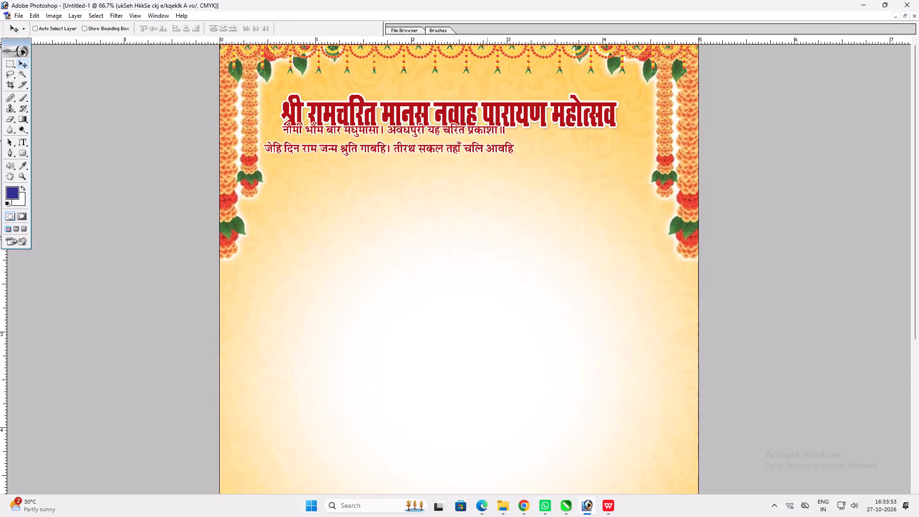
left_click_drag(487, 167, 522, 210)
Replace the copied verse with new text beginning with "श्री".
key("t")
left_click(471, 202)
key("ctrl+a")
type("Jh")
key("space")
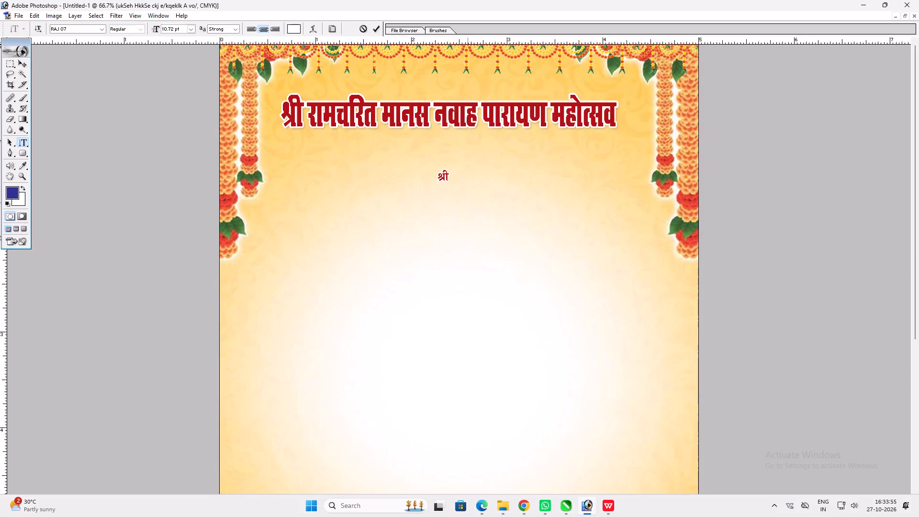
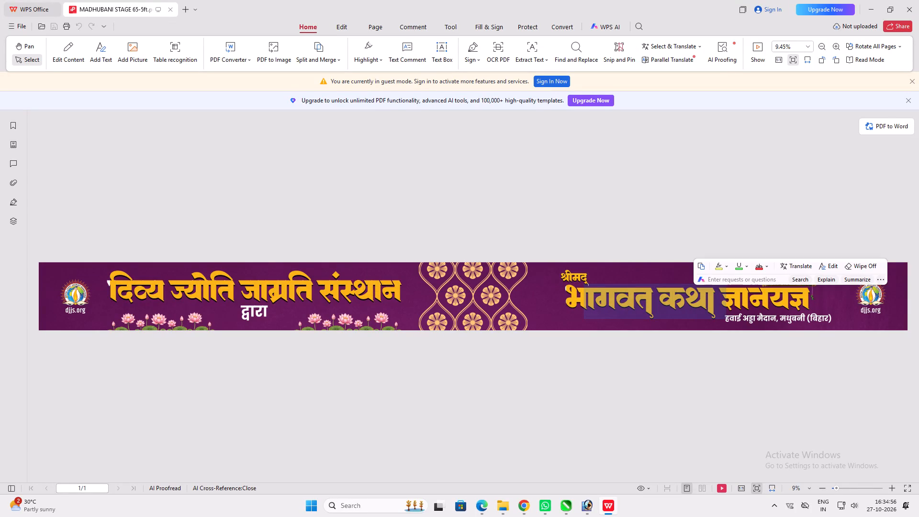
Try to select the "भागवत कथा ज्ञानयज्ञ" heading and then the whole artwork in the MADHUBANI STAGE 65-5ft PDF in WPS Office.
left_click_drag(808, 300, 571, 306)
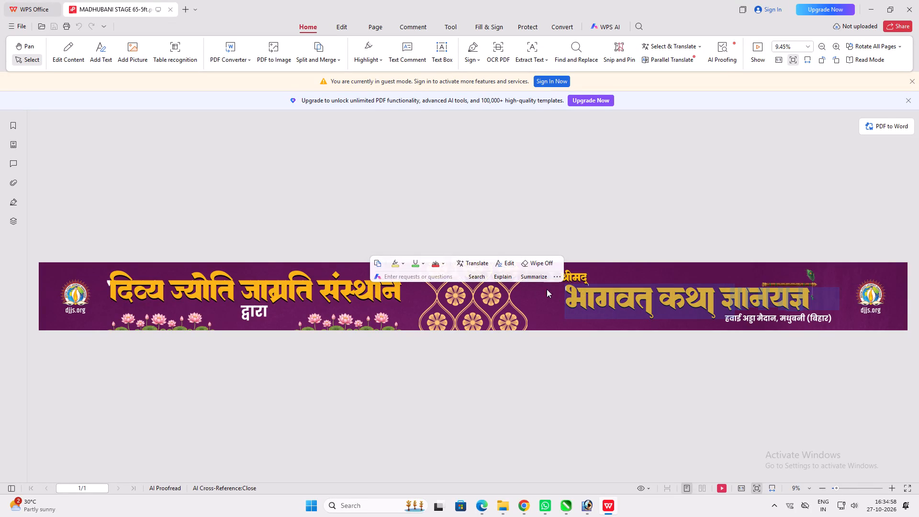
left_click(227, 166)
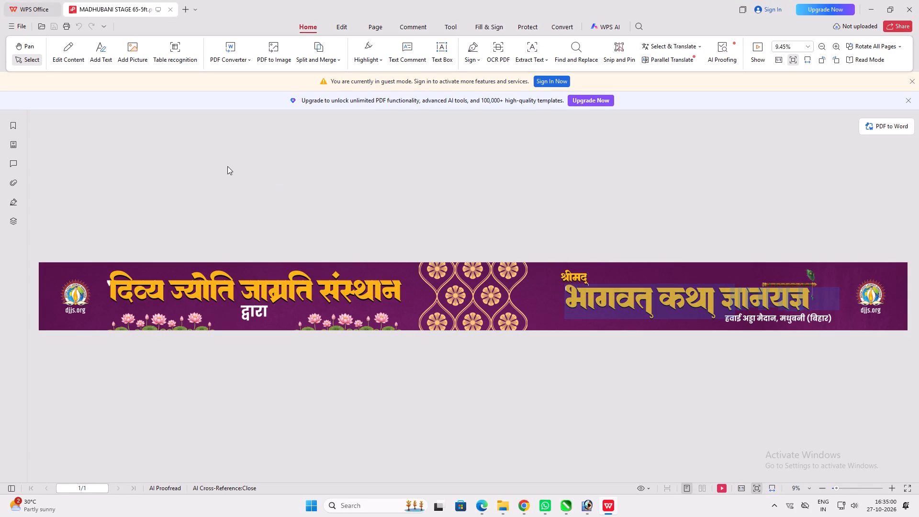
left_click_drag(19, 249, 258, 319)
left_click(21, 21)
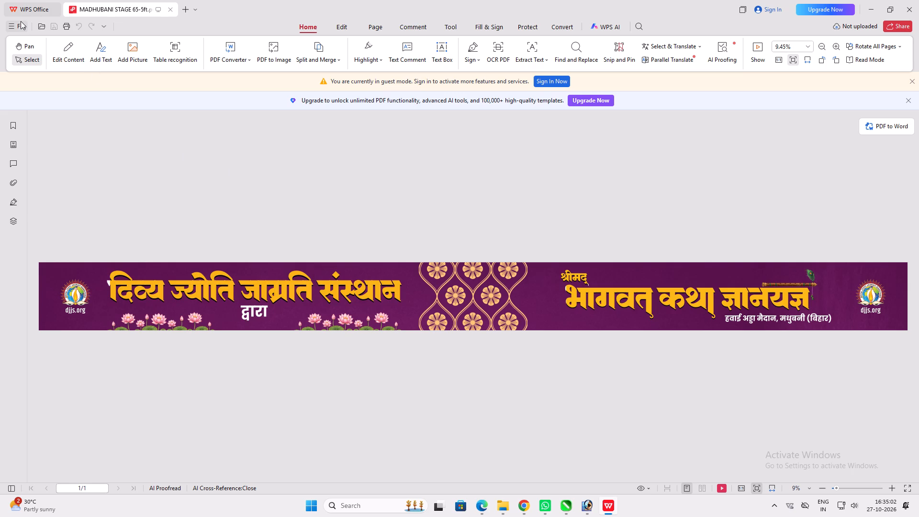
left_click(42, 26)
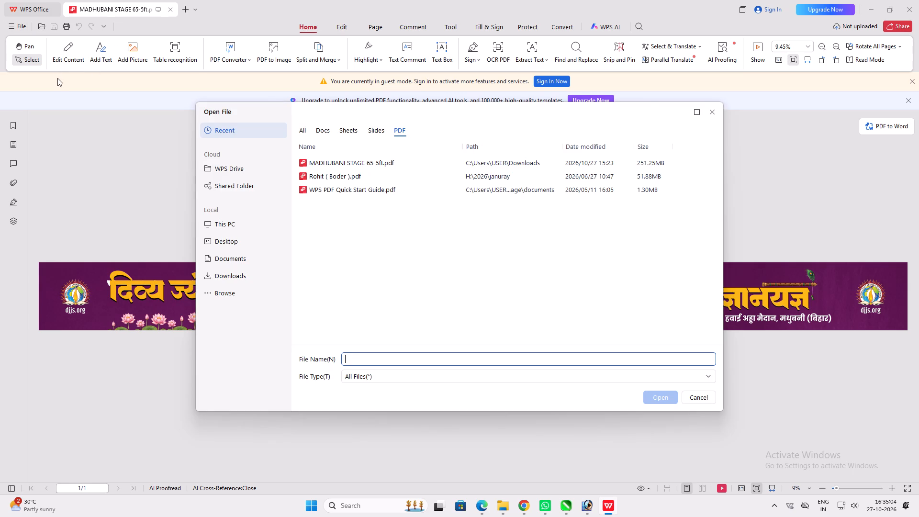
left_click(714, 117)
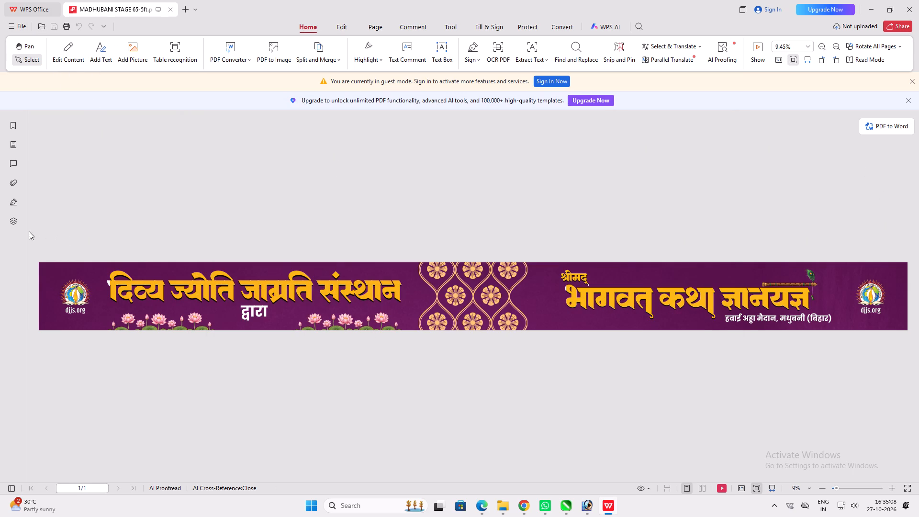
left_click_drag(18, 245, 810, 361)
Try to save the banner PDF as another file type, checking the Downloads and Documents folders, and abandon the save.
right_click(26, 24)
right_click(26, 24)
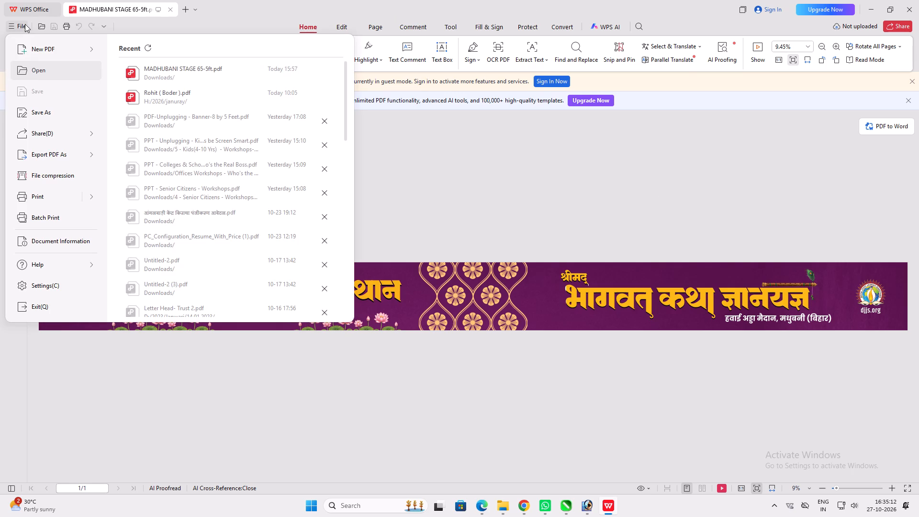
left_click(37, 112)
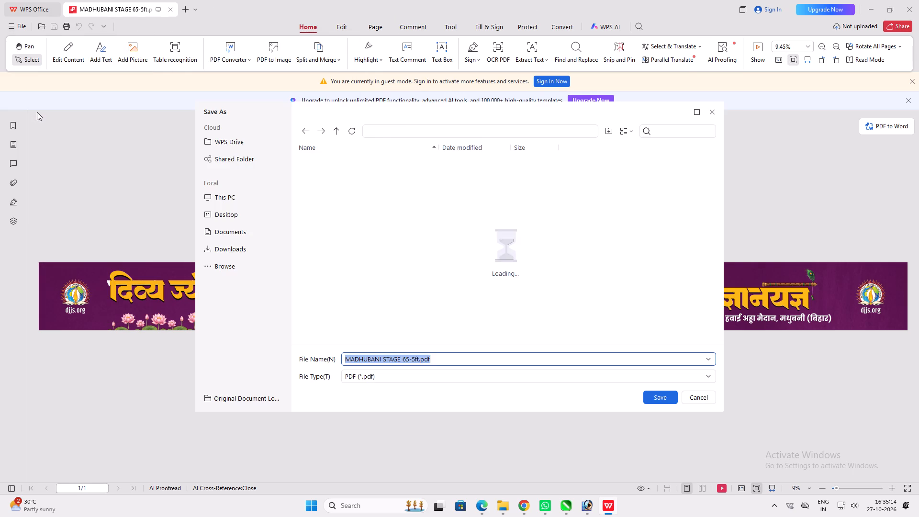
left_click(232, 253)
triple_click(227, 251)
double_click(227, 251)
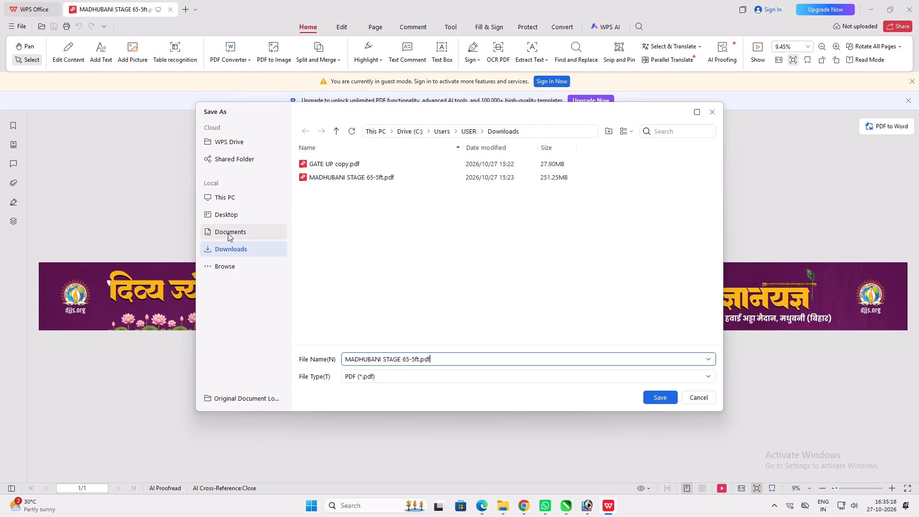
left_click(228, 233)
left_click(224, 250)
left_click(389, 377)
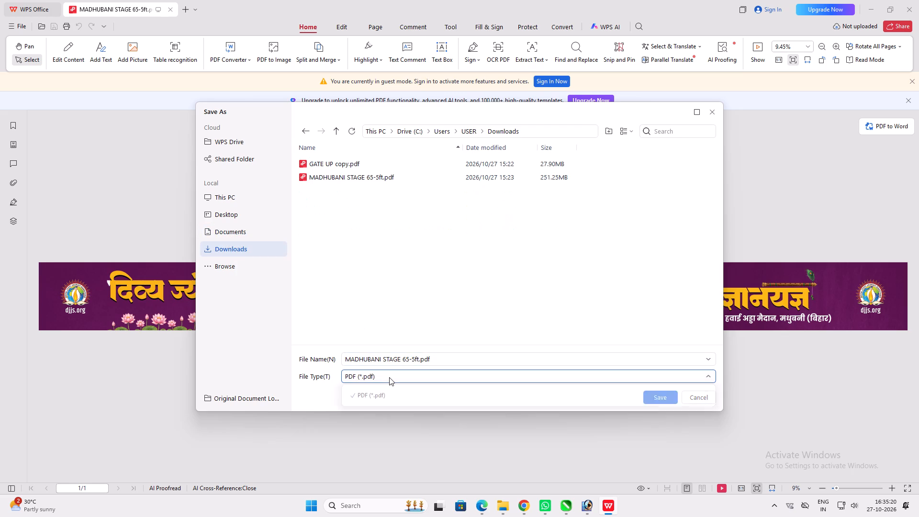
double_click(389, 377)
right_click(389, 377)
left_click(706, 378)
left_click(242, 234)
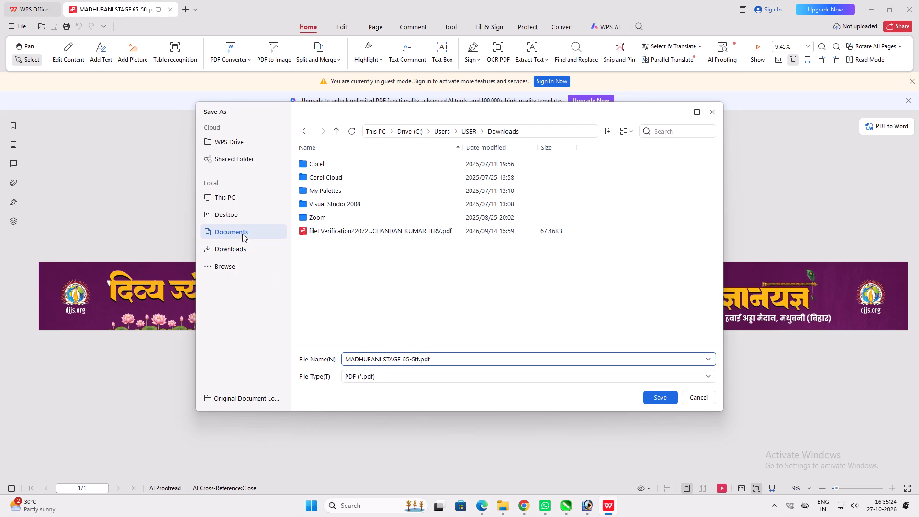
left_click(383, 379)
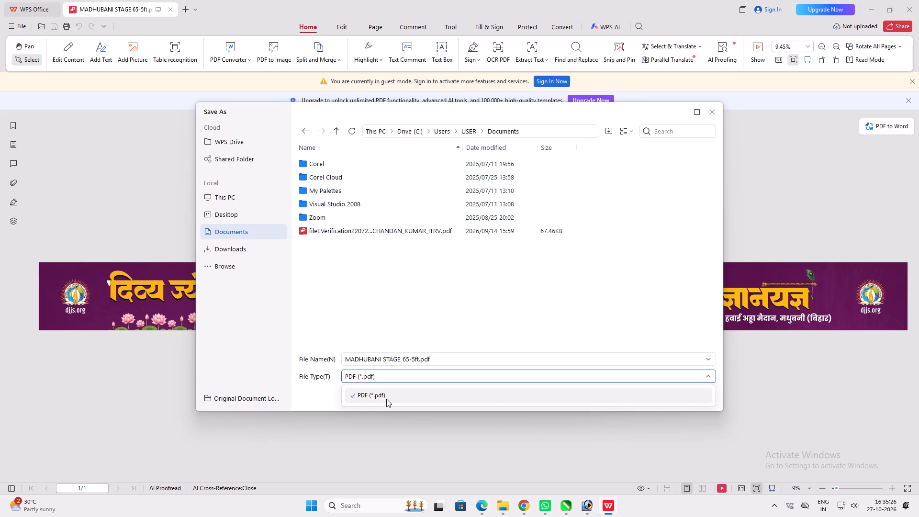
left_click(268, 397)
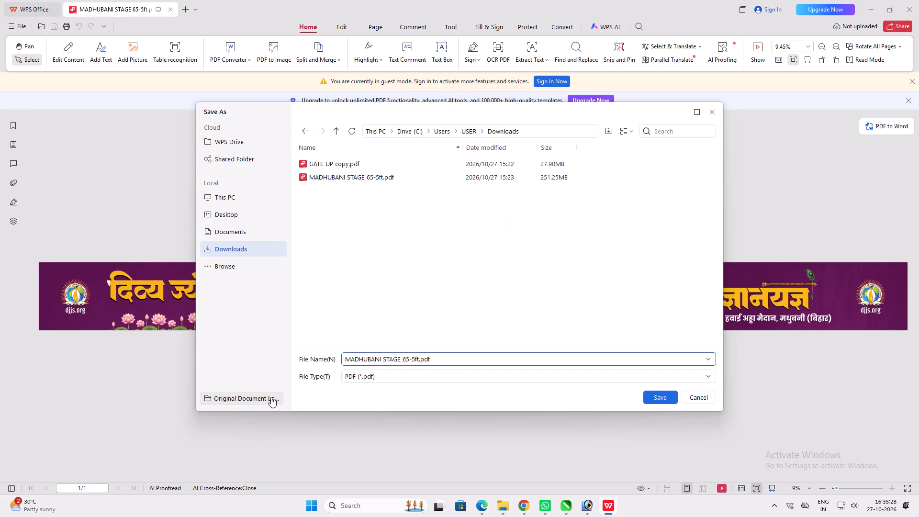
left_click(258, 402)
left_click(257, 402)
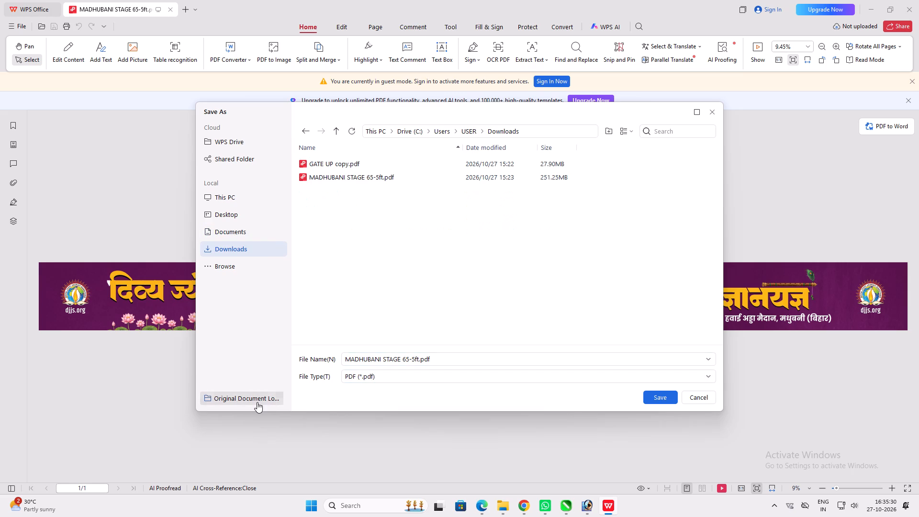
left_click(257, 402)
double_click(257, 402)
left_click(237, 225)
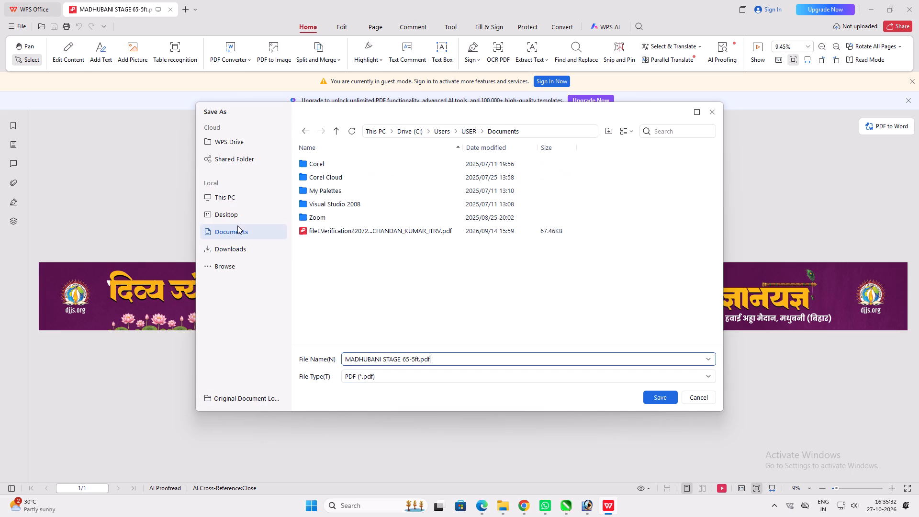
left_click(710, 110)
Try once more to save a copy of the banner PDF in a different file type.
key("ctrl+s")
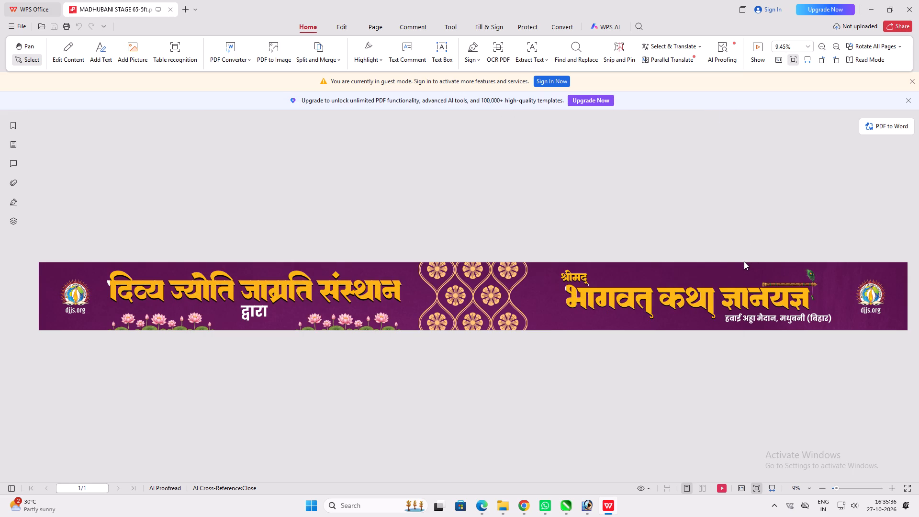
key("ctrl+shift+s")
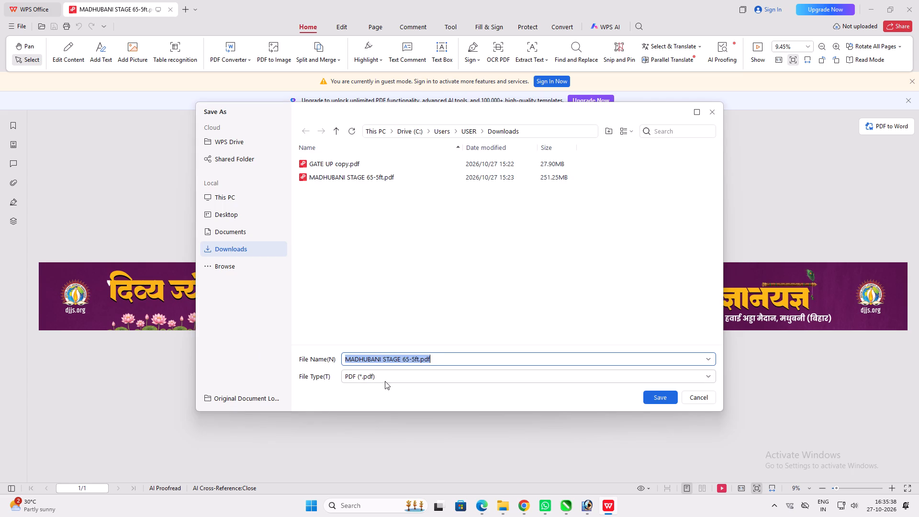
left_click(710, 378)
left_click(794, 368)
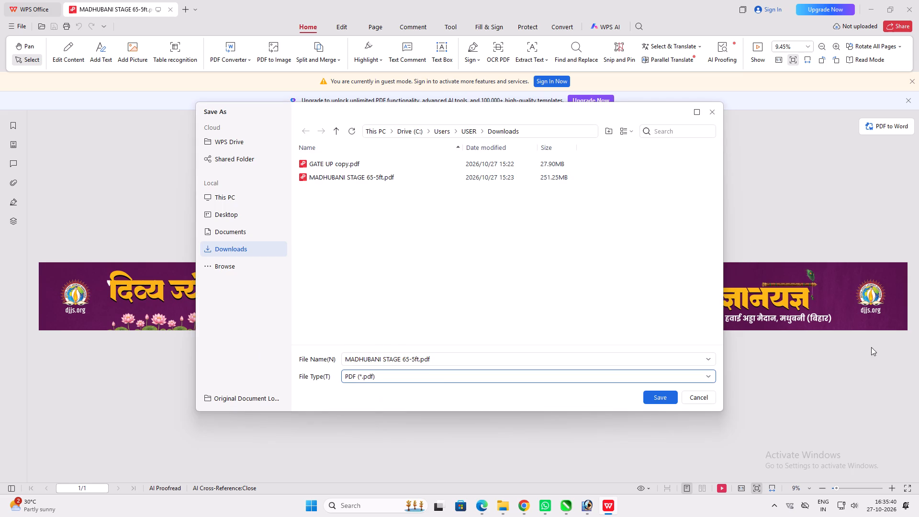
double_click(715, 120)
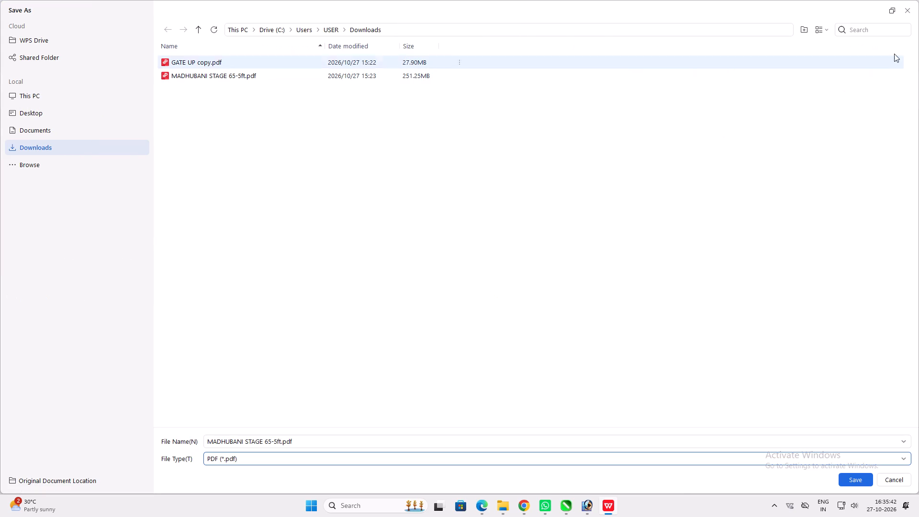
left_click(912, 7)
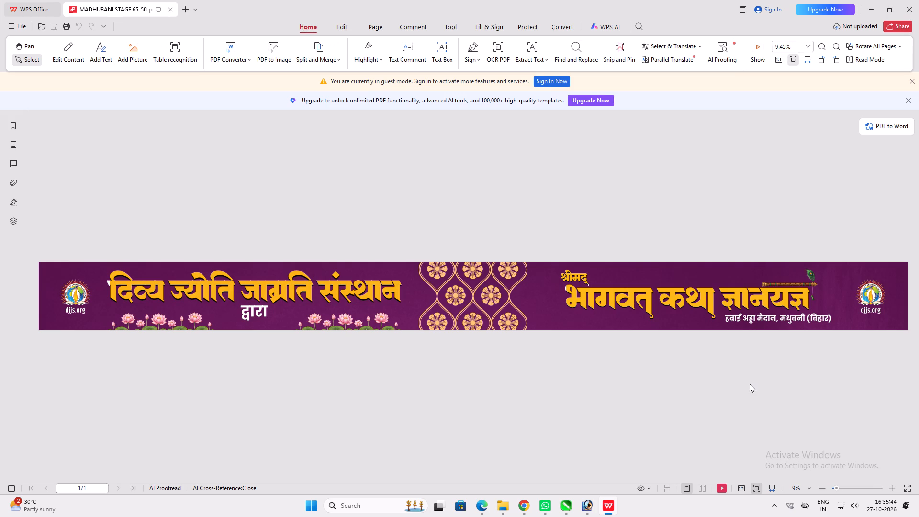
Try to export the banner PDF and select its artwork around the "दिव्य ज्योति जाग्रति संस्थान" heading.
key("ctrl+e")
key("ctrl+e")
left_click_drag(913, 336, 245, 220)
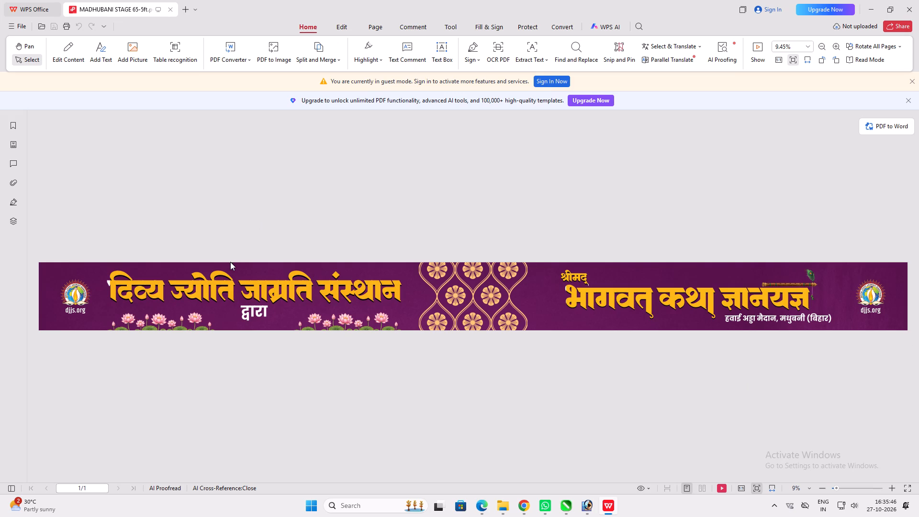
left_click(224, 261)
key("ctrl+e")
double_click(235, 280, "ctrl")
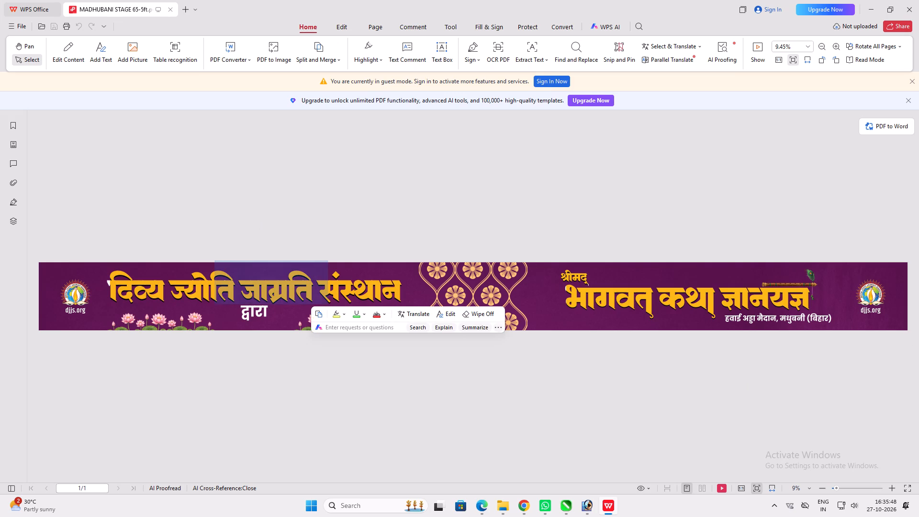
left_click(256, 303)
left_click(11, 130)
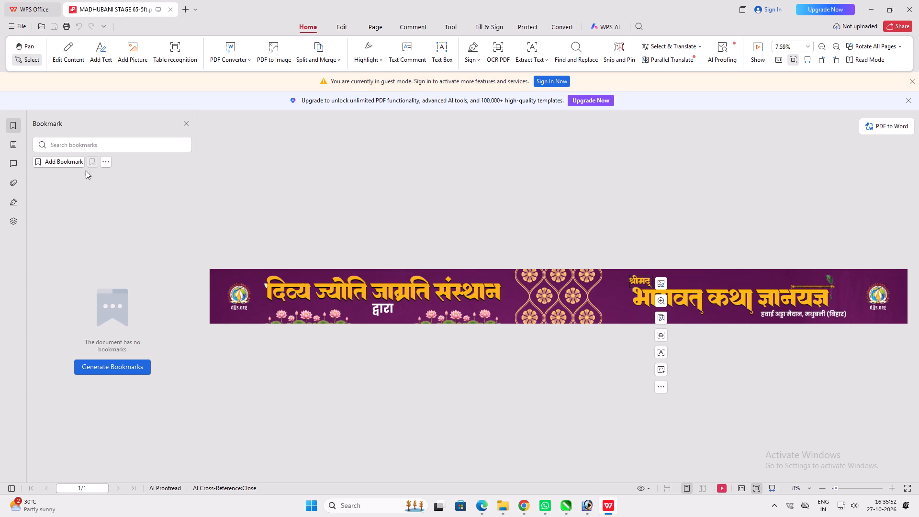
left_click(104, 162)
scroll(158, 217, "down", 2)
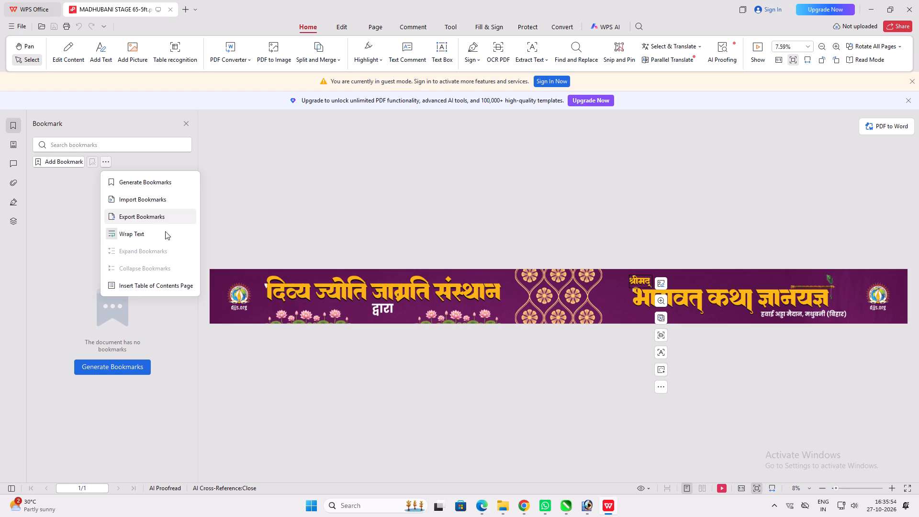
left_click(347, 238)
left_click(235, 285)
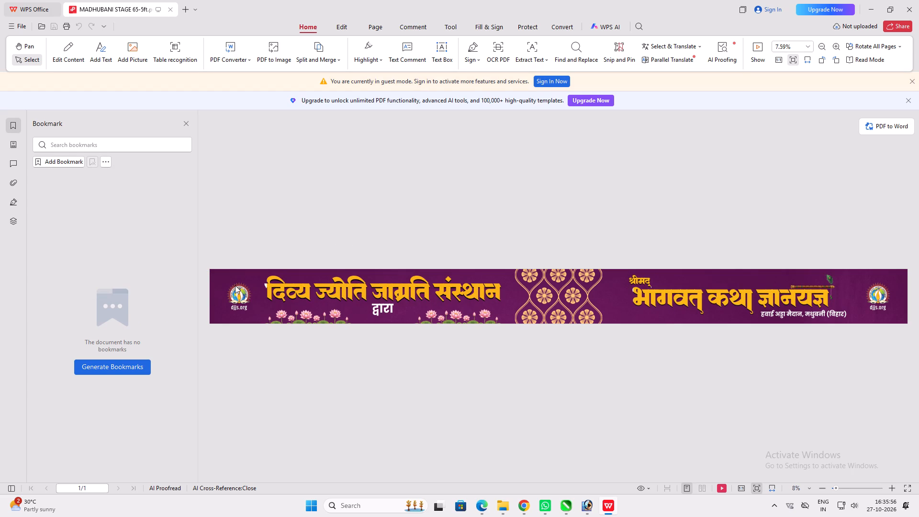
Select a rectangular area of the banner artwork stretching from its left end across the central pattern into the "ज्ञानयज्ञ" heading.
left_click_drag(650, 281, 662, 265)
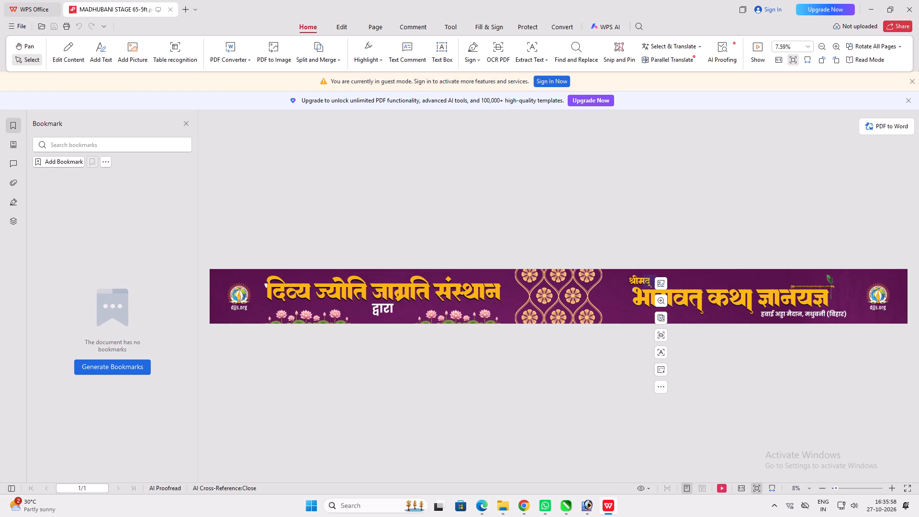
left_click_drag(662, 265, 668, 258)
left_click(632, 214)
left_click_drag(804, 389, 813, 388)
left_click(878, 186)
left_click(908, 98)
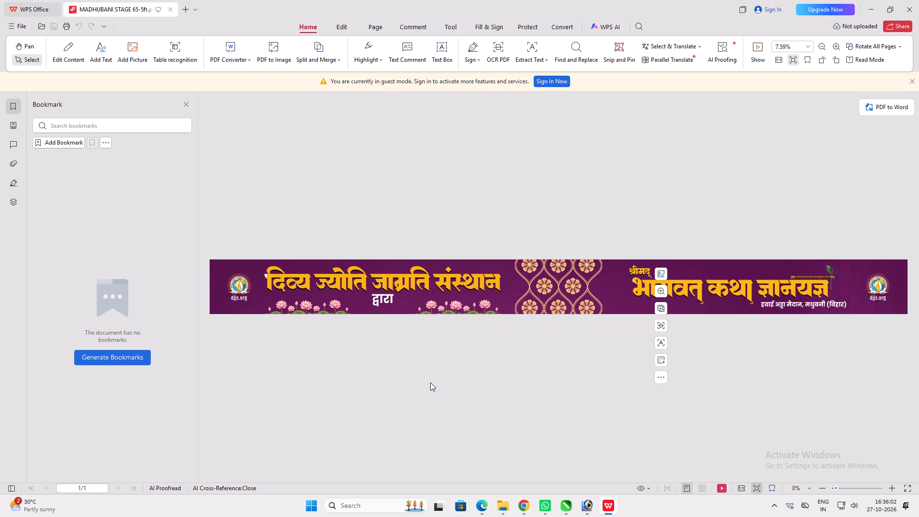
left_click(419, 382)
left_click_drag(521, 287, 253, 344)
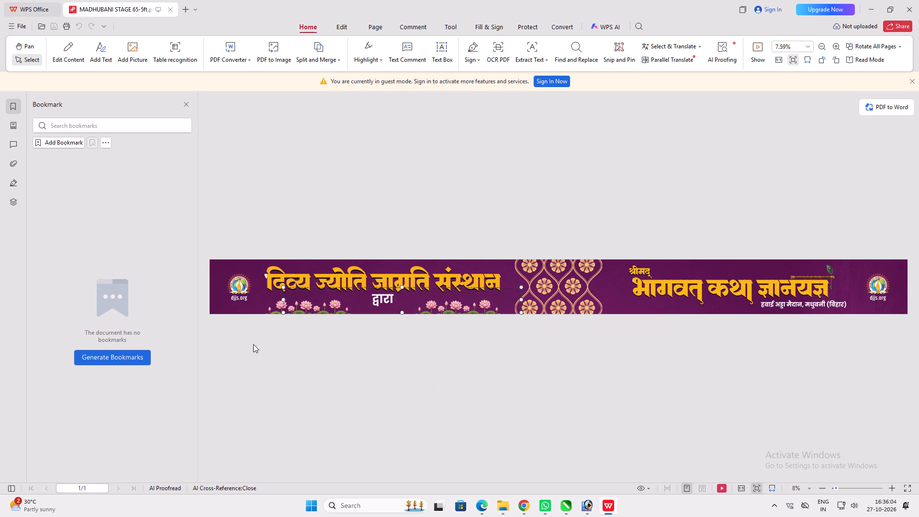
left_click_drag(253, 344, 171, 335)
left_click_drag(364, 289, 383, 250)
left_click_drag(523, 288, 786, 286)
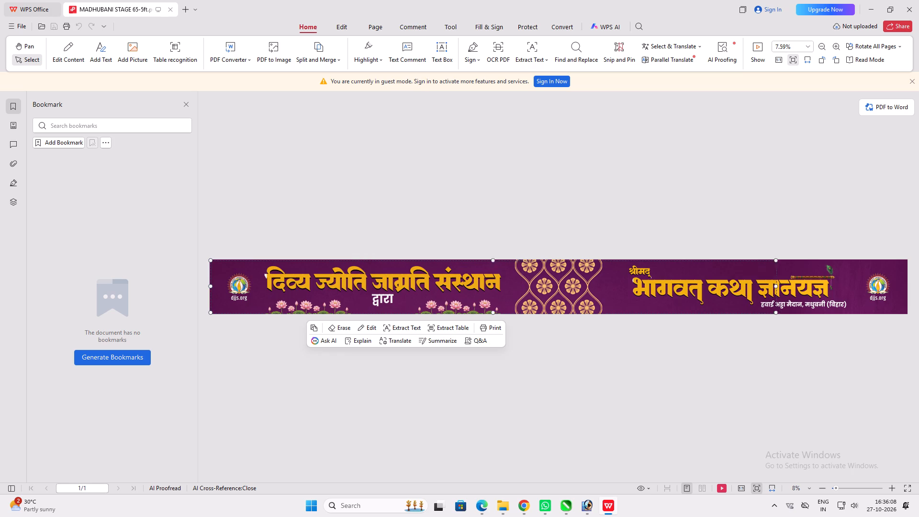
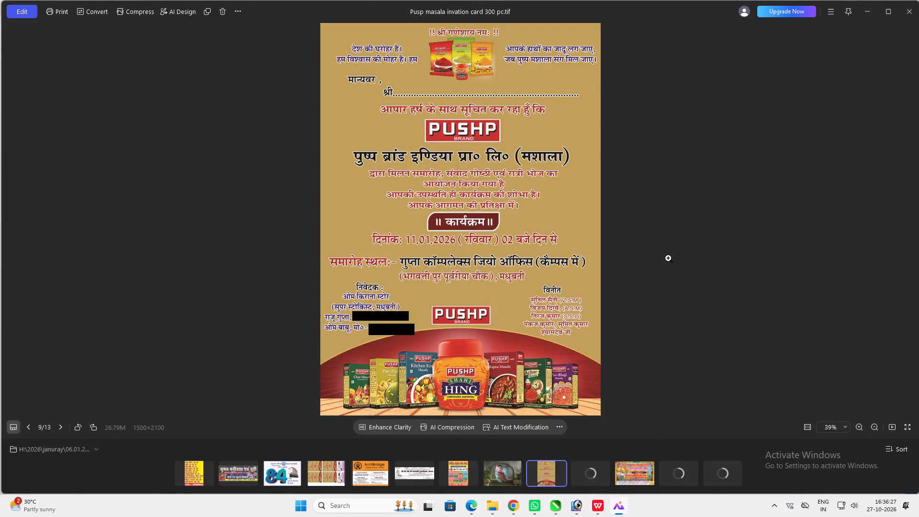
Close the Pusp masala invitation card preview and switch to the banner PDF in WPS Office.
left_click(910, 14)
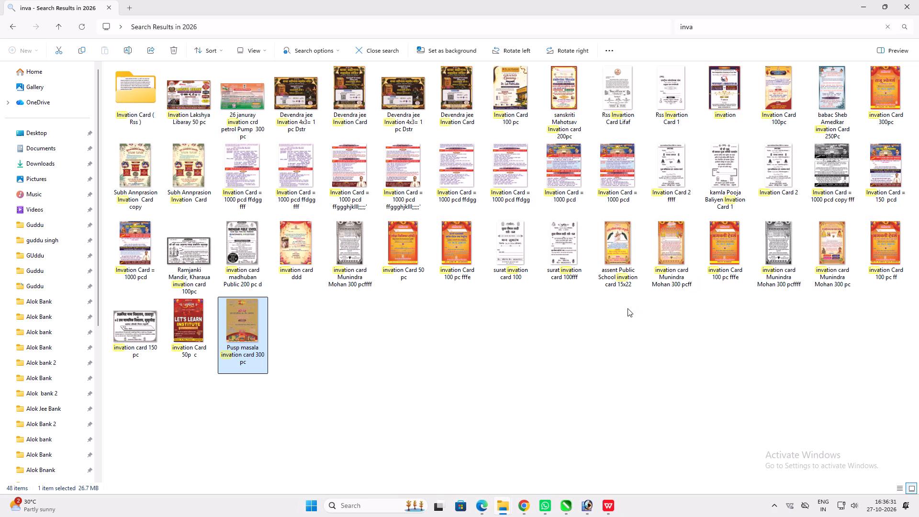
left_click(607, 507)
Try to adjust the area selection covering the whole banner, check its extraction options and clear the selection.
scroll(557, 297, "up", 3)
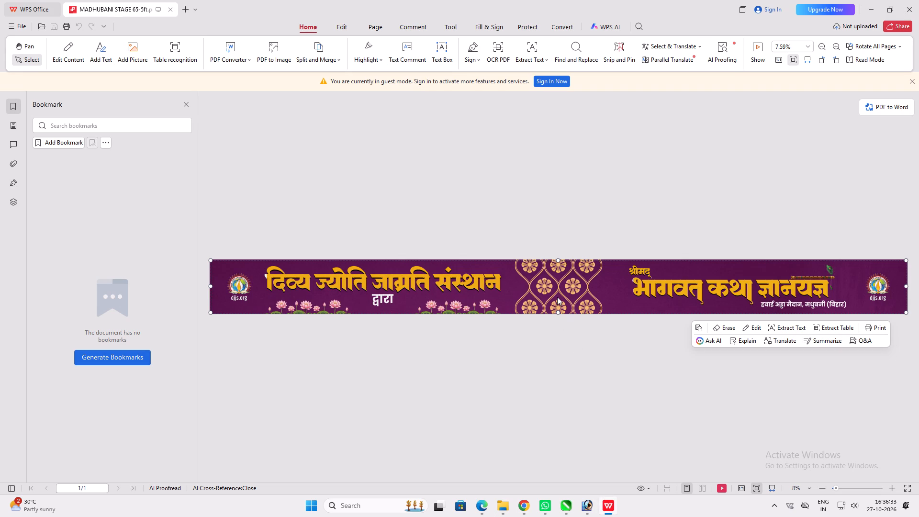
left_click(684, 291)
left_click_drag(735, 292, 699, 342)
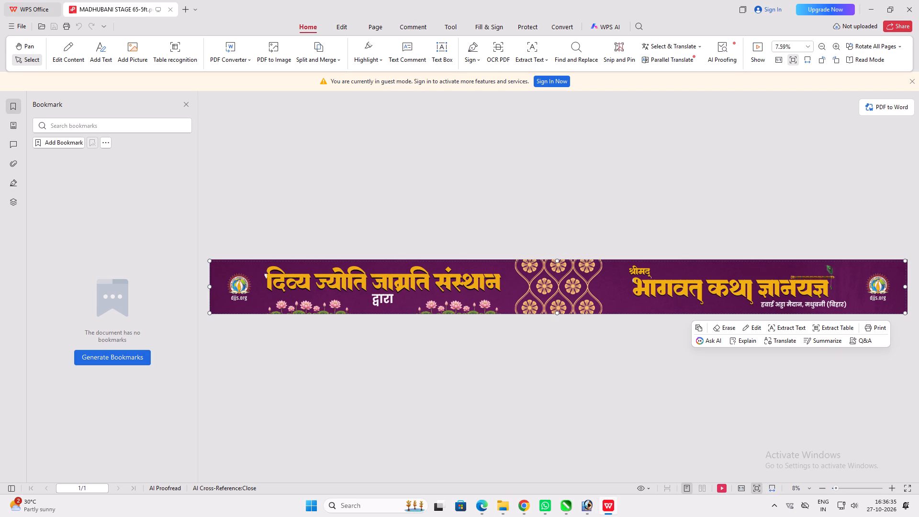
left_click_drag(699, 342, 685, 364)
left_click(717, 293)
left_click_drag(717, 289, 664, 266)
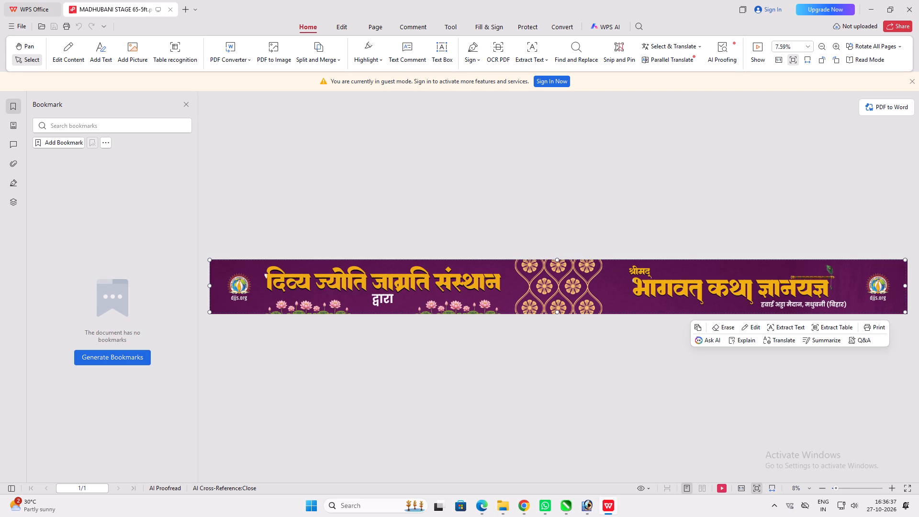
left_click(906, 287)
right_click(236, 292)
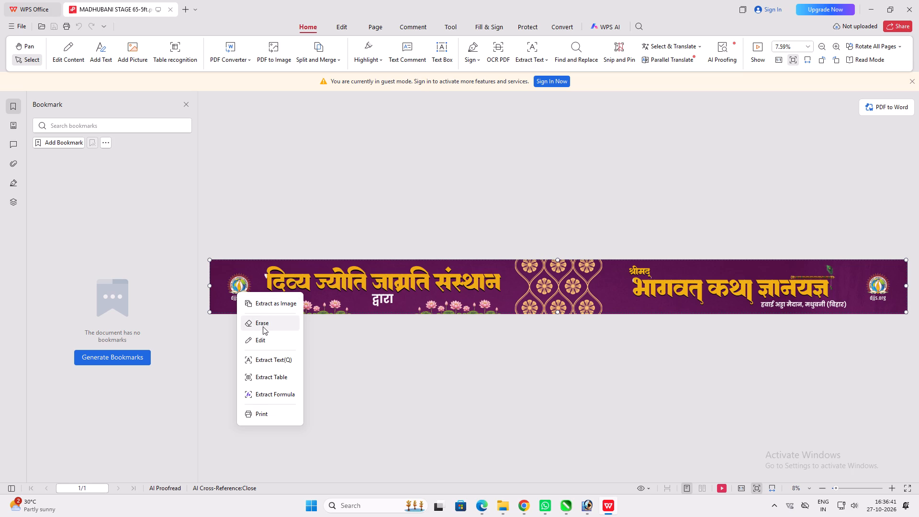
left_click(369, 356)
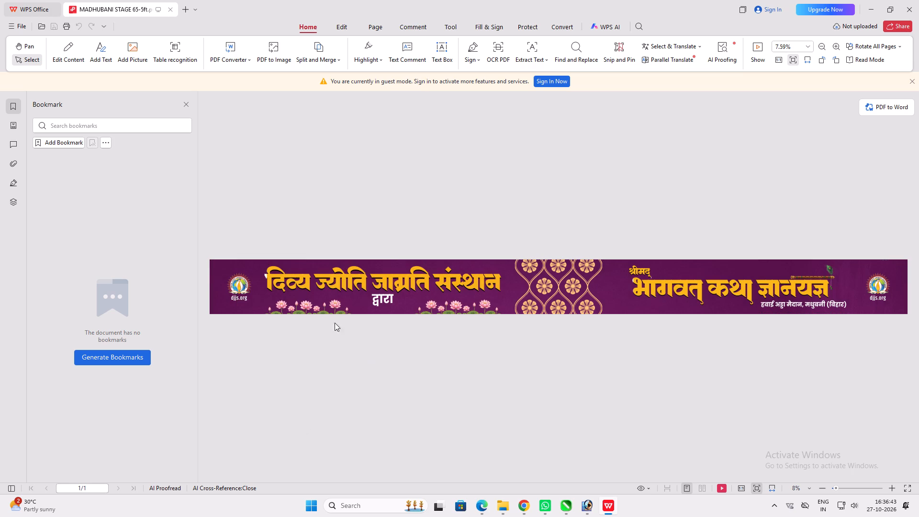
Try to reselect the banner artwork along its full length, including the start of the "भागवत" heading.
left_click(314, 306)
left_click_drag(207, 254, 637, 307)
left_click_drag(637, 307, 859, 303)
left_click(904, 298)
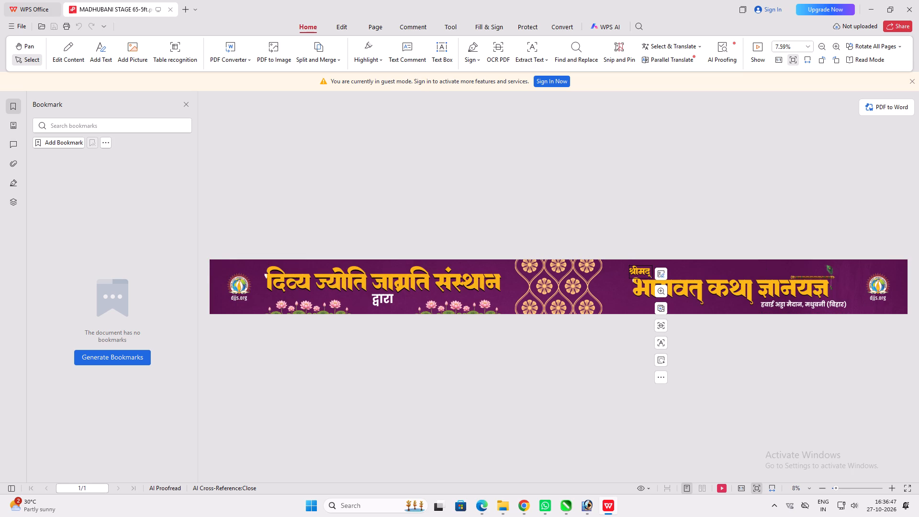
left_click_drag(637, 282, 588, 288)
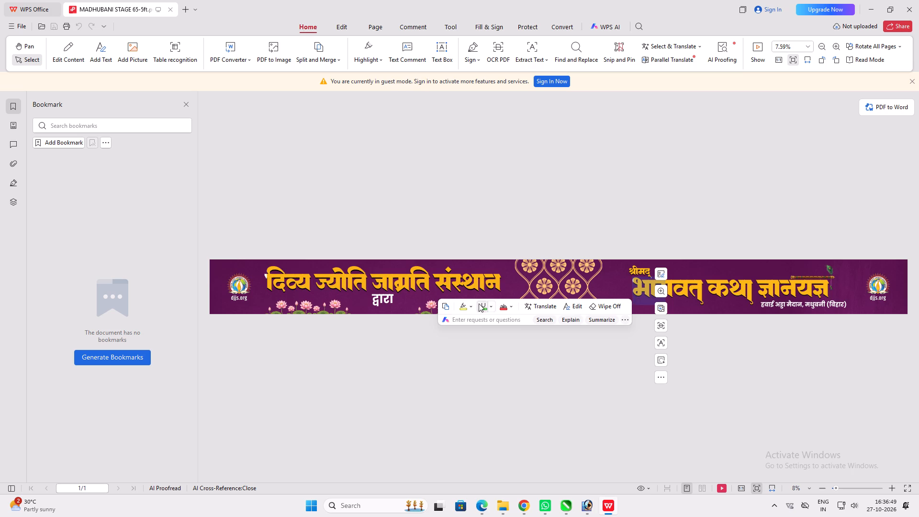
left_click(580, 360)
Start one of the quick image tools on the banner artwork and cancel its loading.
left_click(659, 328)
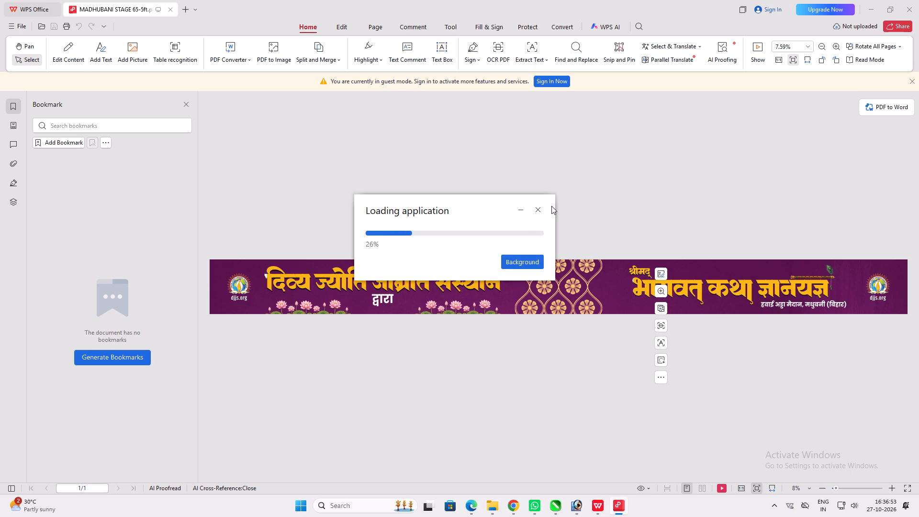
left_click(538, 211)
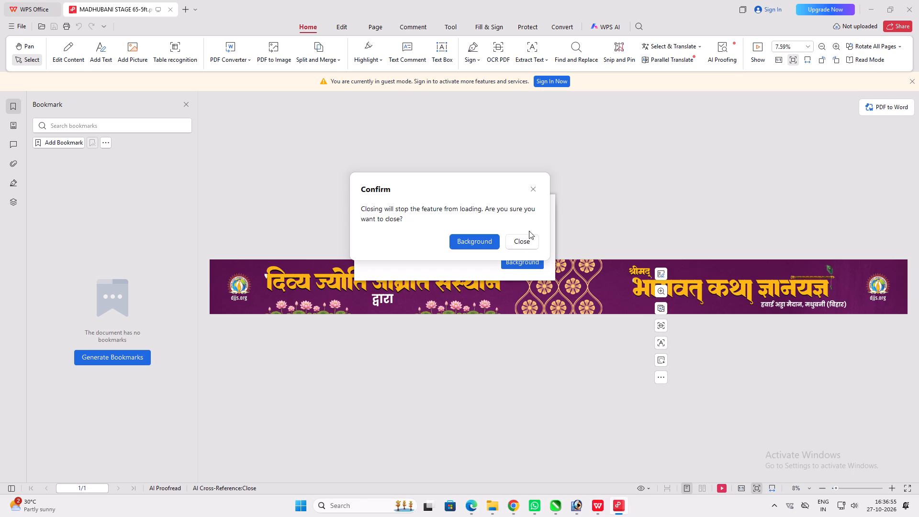
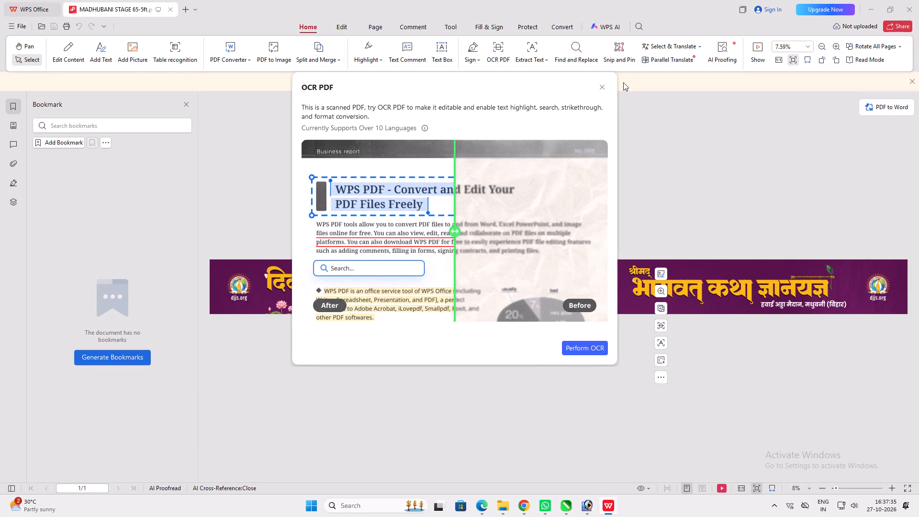
Close the OCR PDF offer and check the additional image tools offered for the banner artwork.
left_click(601, 87)
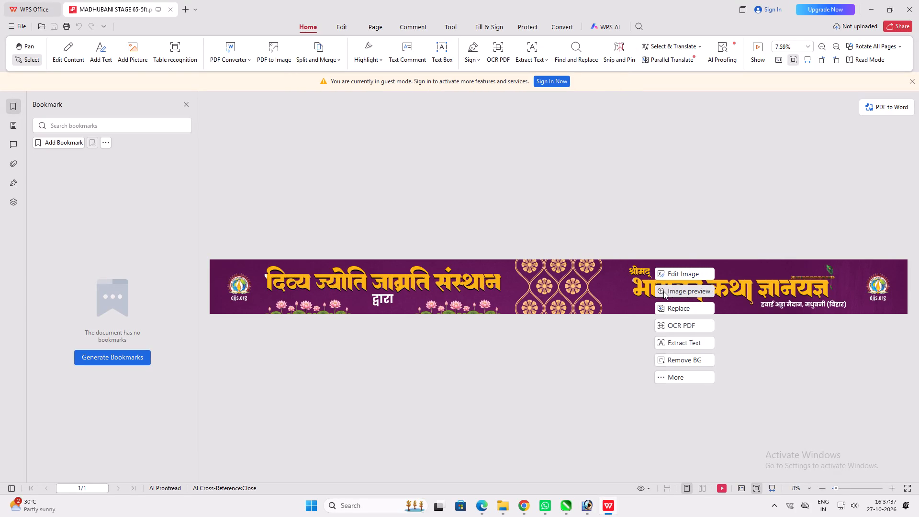
left_click(659, 373)
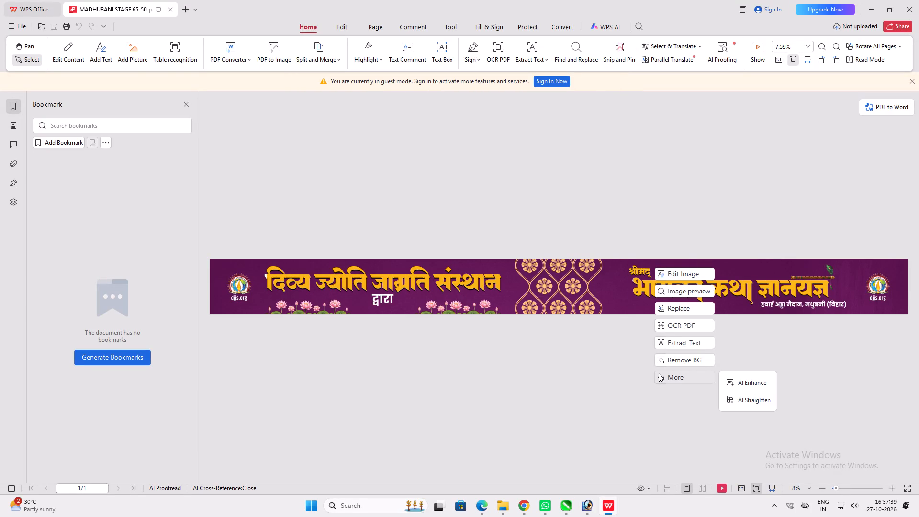
left_click(650, 424)
left_click(584, 332)
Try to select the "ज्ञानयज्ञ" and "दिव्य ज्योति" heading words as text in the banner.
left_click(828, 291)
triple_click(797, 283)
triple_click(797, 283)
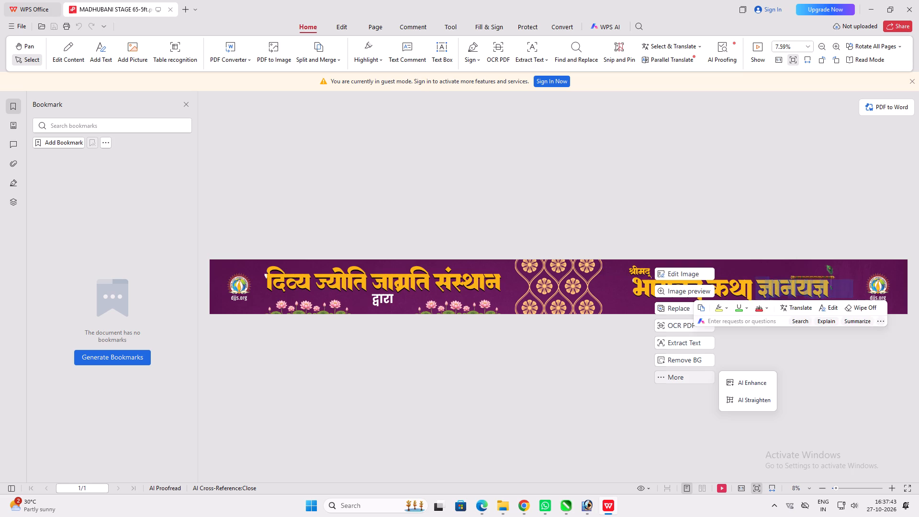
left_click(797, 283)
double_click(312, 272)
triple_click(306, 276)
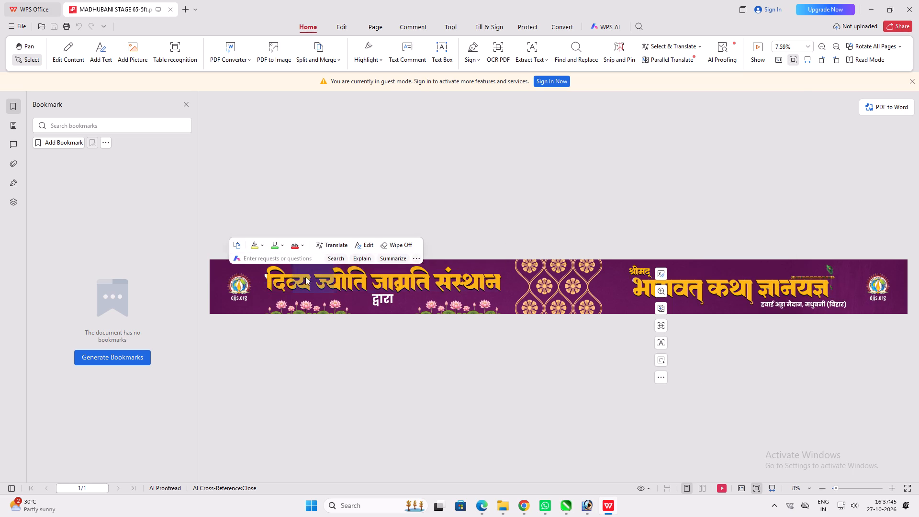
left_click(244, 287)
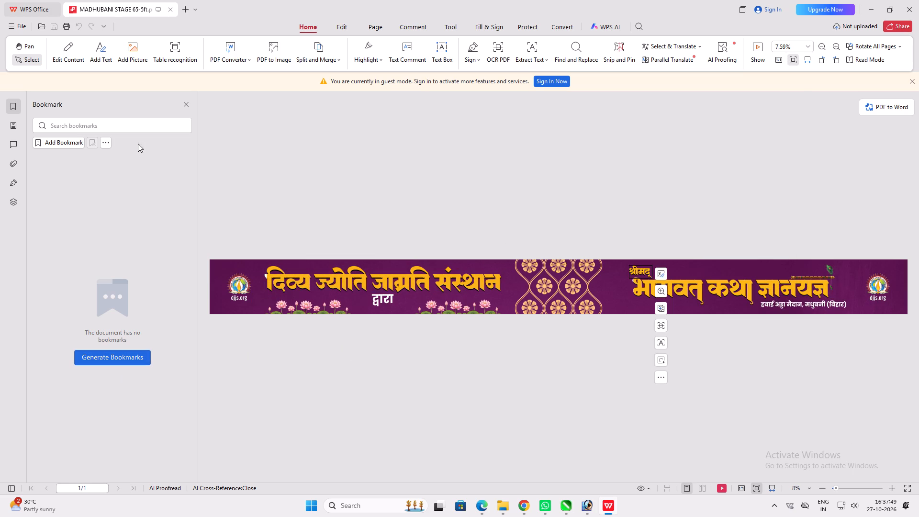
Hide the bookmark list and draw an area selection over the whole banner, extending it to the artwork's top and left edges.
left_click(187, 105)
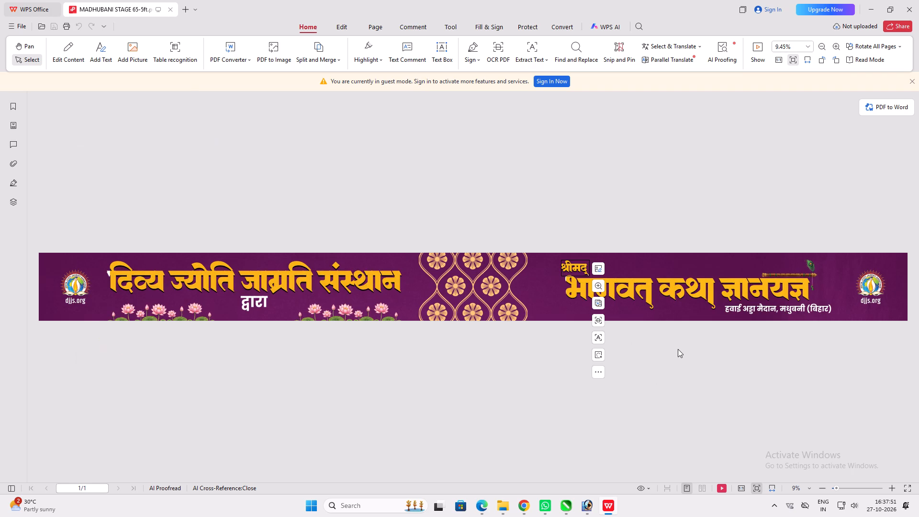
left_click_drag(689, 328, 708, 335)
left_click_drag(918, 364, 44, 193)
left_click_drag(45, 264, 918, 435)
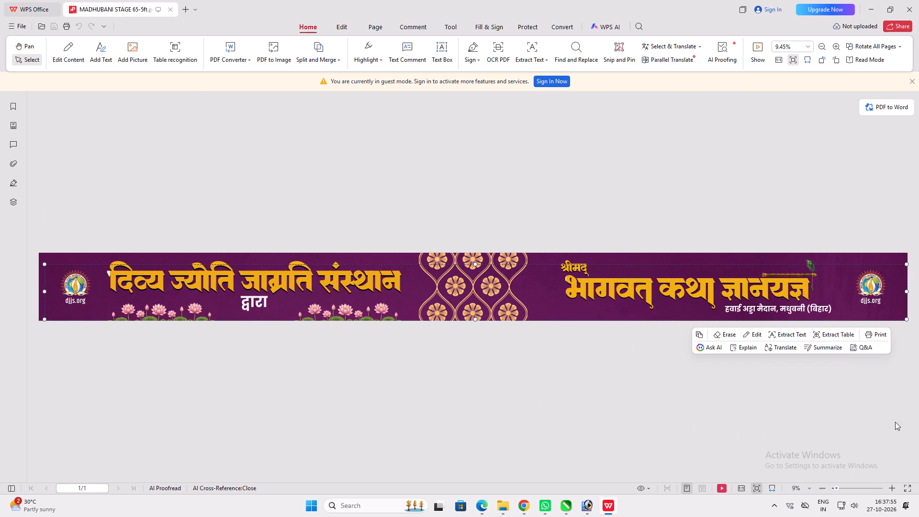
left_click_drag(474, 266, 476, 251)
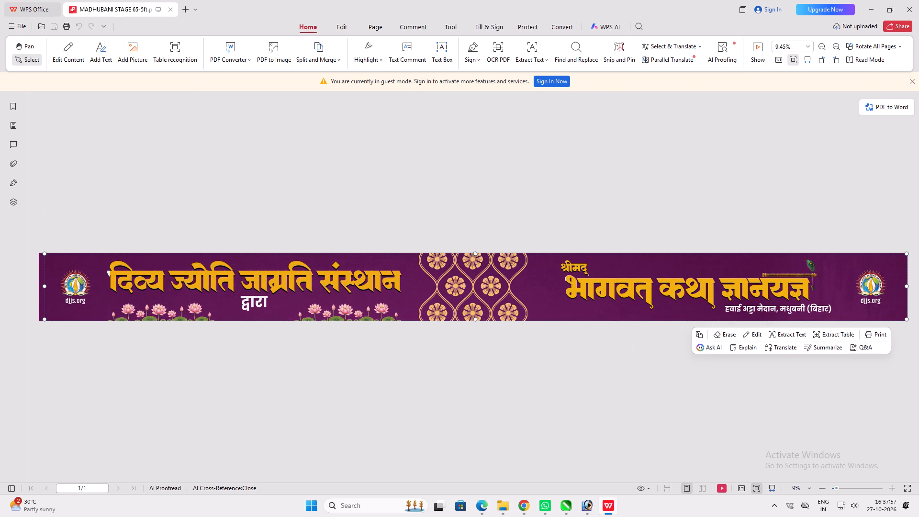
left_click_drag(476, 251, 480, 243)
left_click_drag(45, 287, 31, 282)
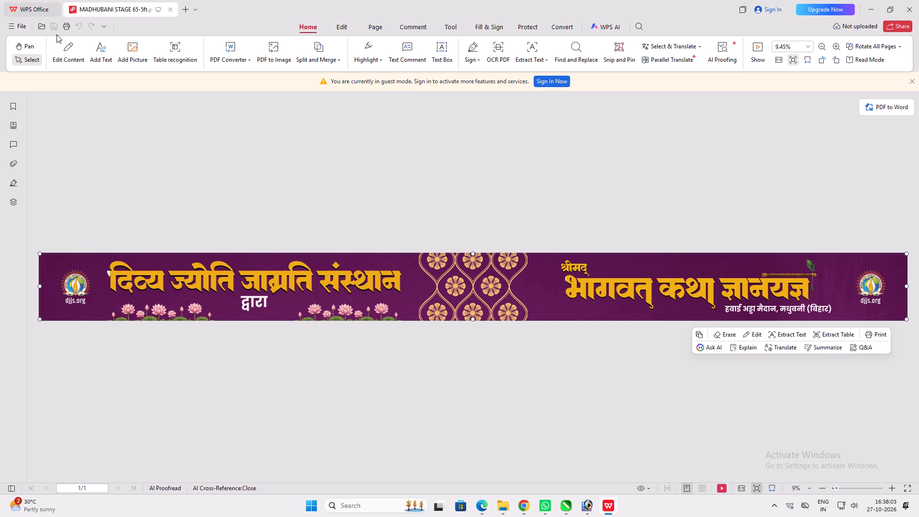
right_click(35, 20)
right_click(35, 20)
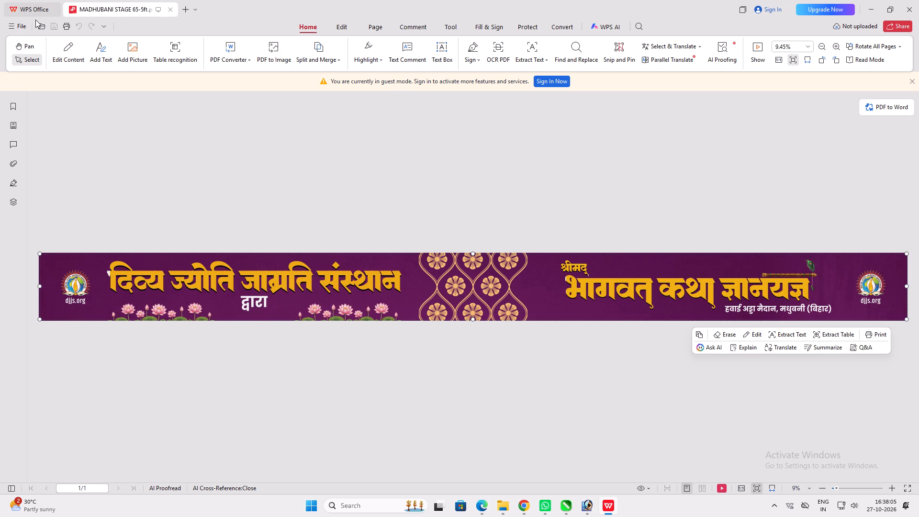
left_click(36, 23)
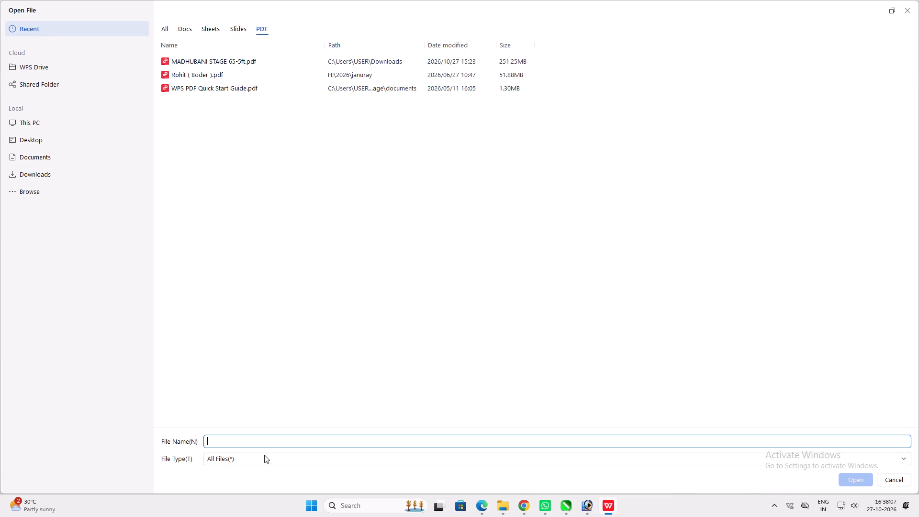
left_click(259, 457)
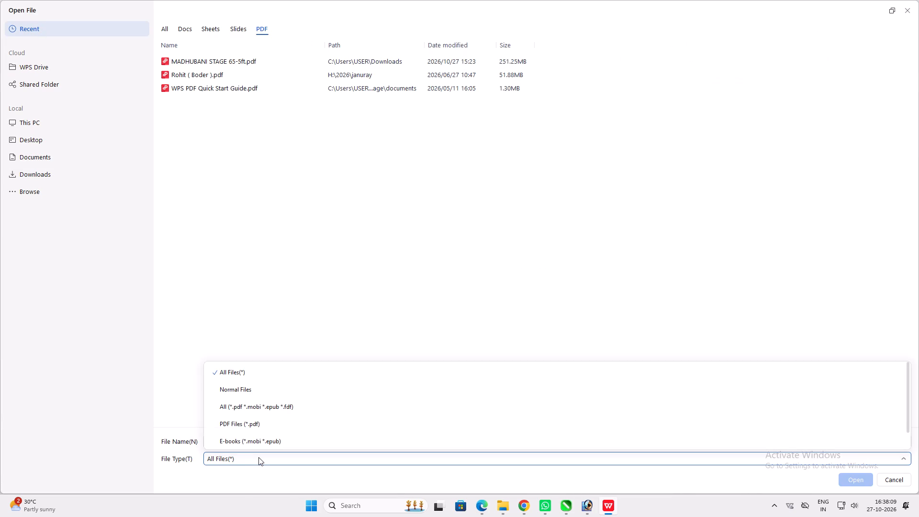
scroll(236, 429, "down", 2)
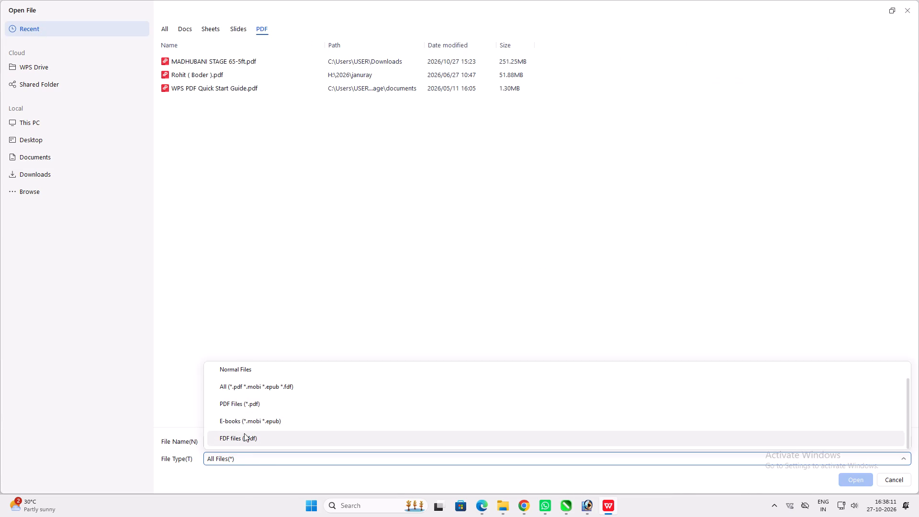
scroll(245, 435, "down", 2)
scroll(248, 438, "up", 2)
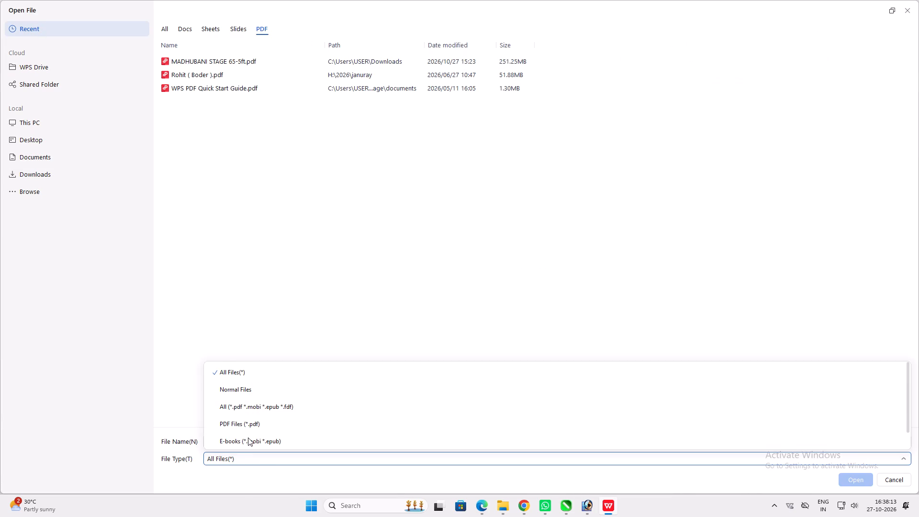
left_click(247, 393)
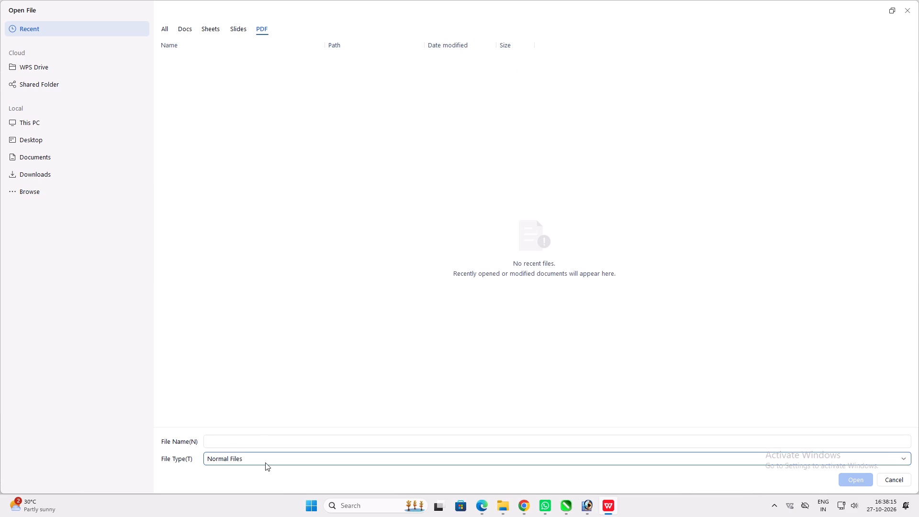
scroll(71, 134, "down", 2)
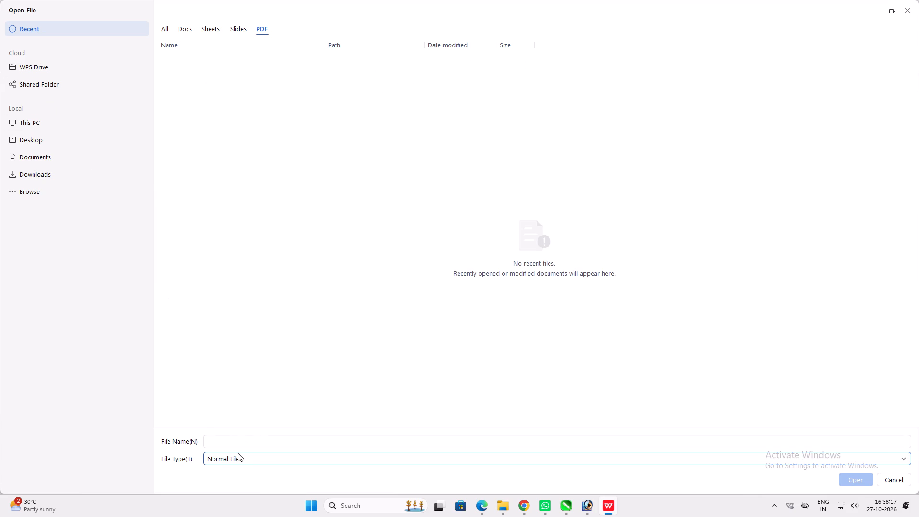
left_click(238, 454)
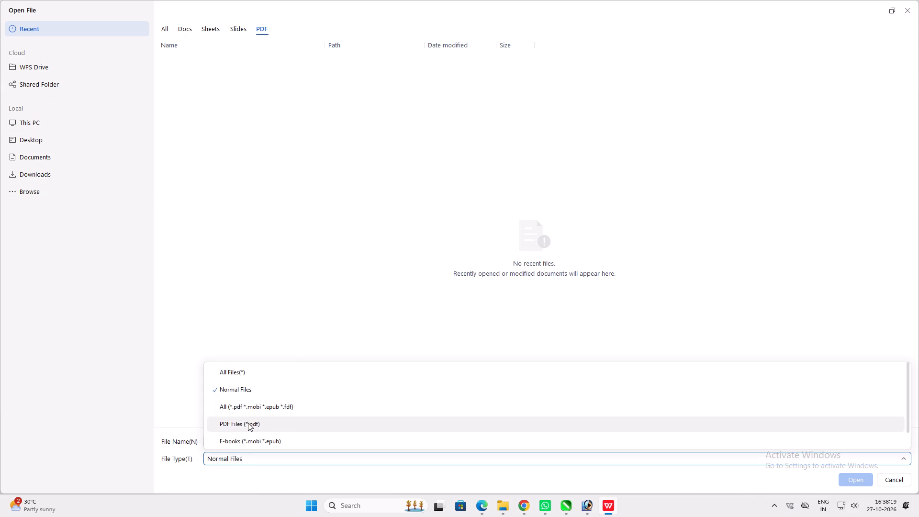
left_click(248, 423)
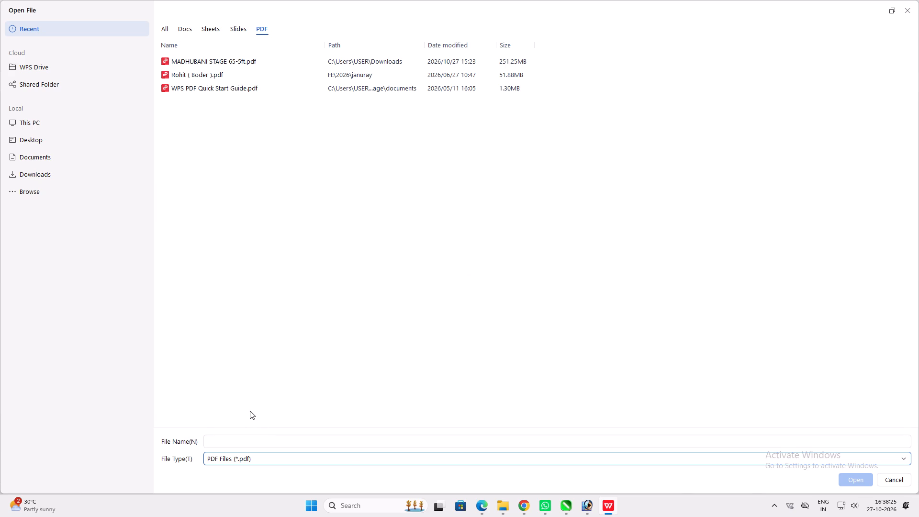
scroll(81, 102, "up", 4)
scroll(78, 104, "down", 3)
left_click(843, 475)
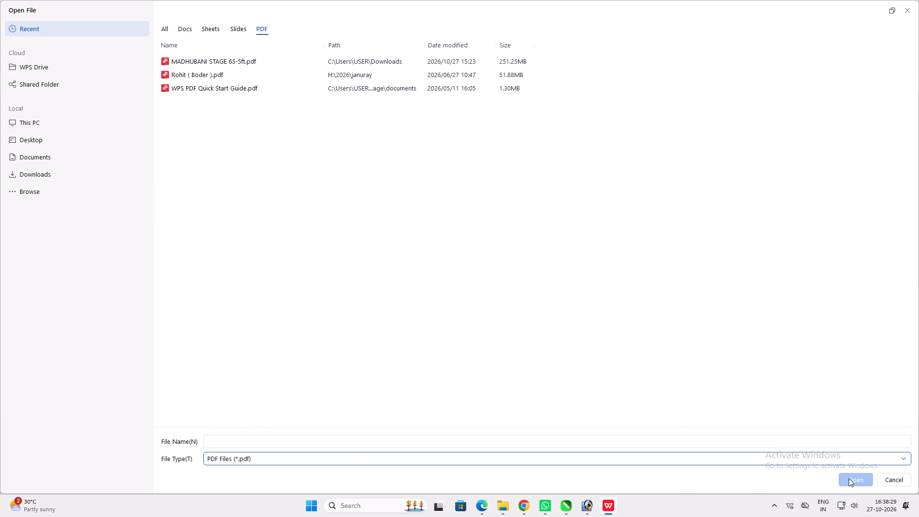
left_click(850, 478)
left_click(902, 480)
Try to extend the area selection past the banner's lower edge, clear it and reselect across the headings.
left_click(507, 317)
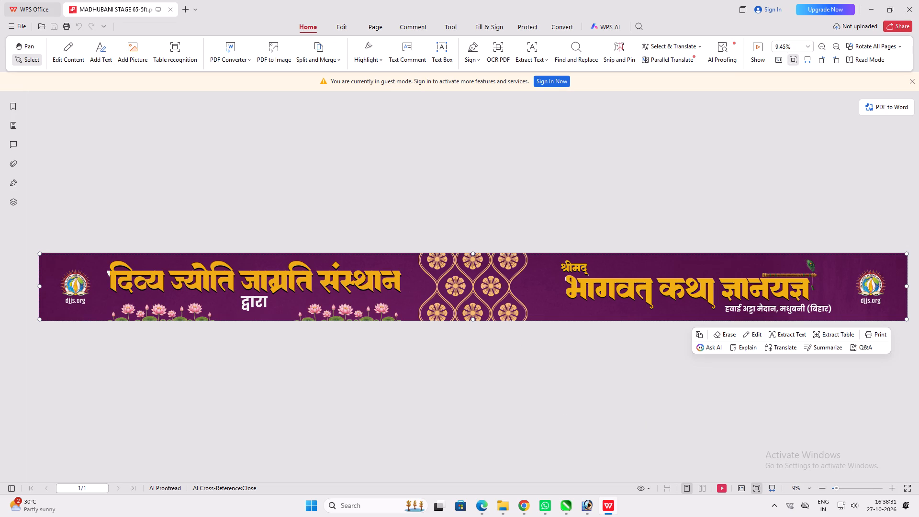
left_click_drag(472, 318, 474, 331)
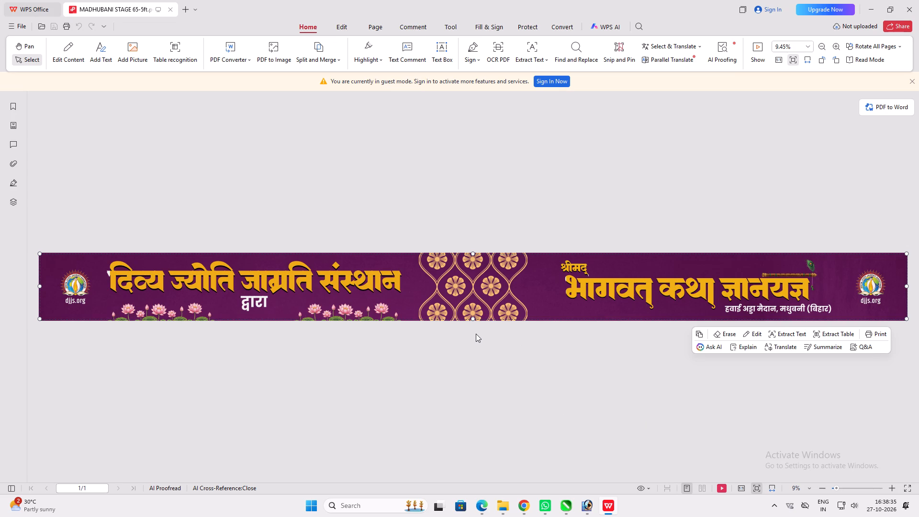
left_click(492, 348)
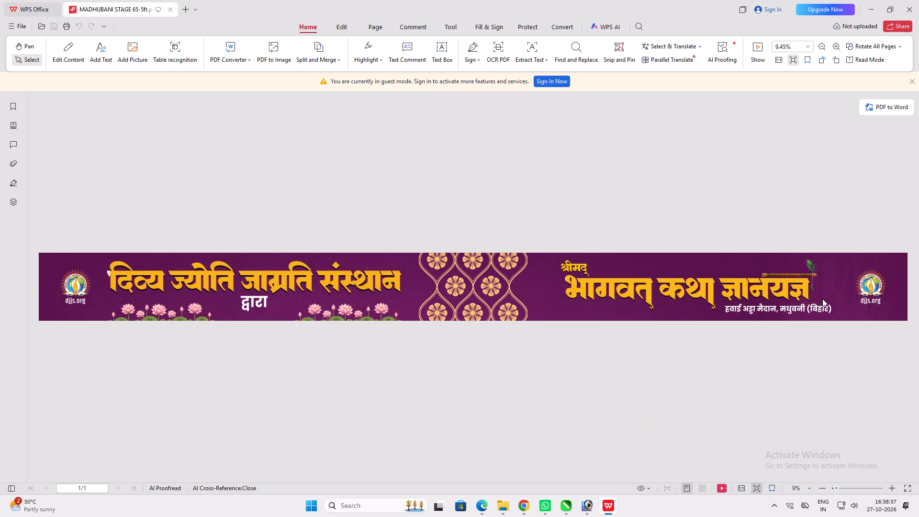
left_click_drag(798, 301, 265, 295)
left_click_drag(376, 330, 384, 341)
Switch to Photoshop and complete the small text line below the main heading as "!! श्री गणेश नम : !!".
left_click(594, 507)
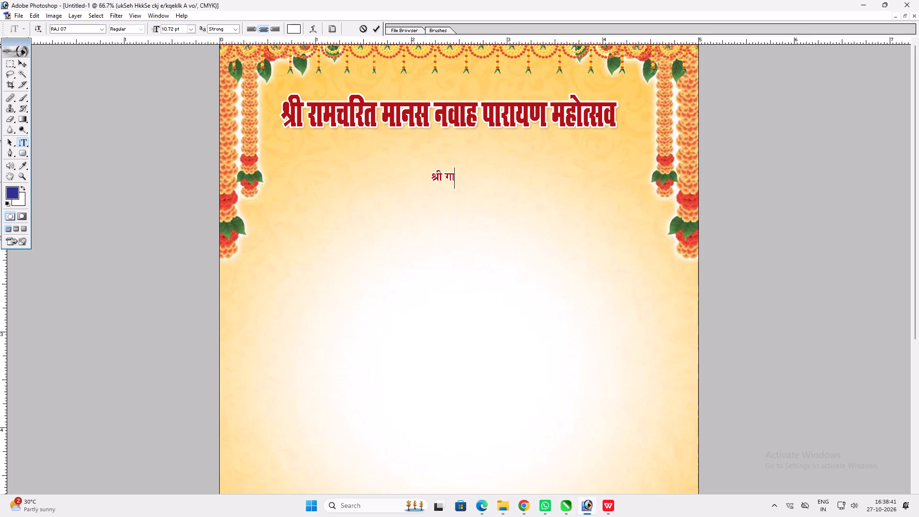
key("BackSpace")
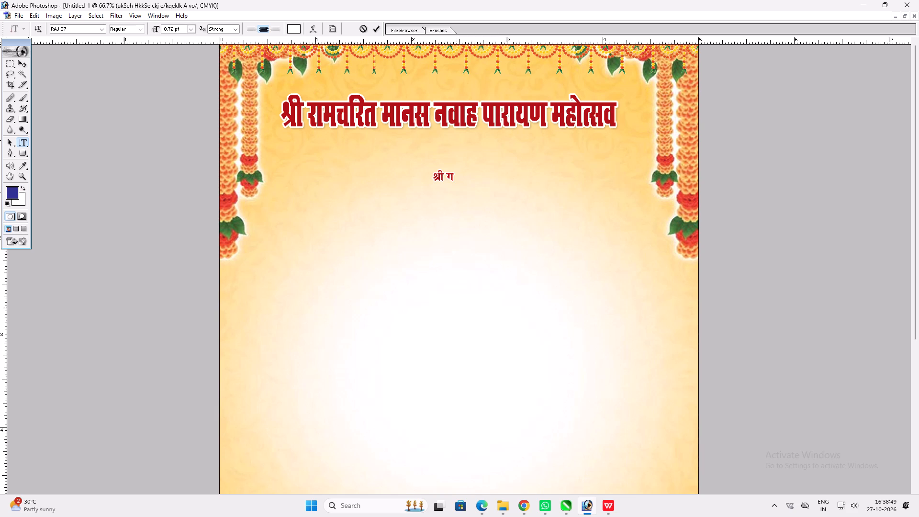
type(".ks")
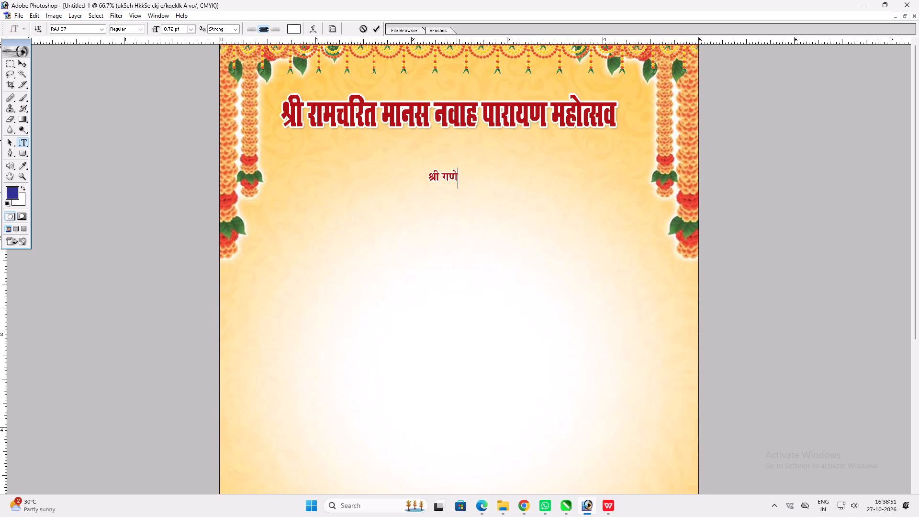
type("'k")
key("space")
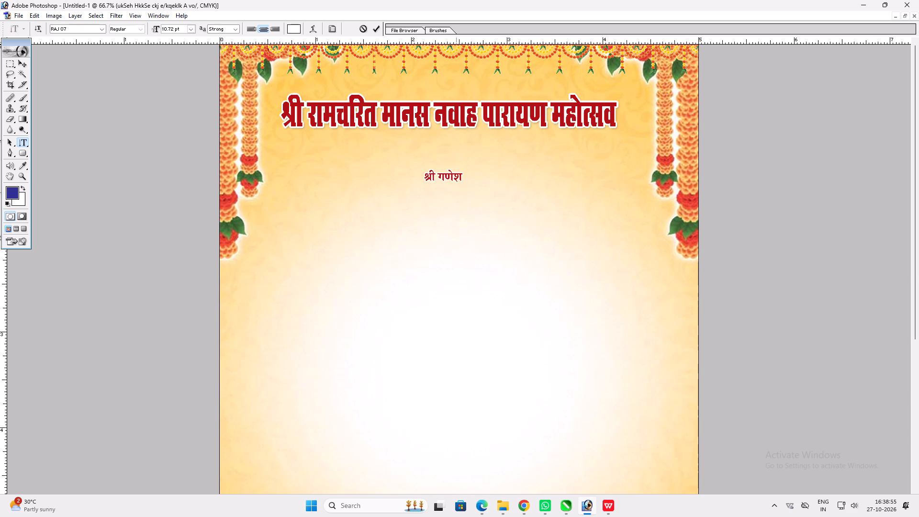
type("ue %")
key("space")
type("!!")
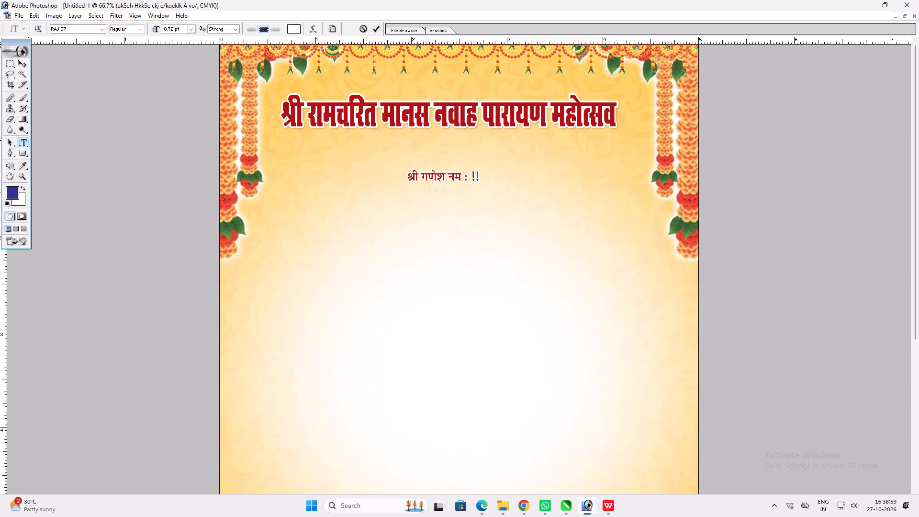
key("Home")
type("!!")
key("space")
key("Return")
Move the "!! श्री गणेश नम : !!" line up to sit just above the main heading.
key("v")
key("v")
left_click_drag(456, 191, 456, 101)
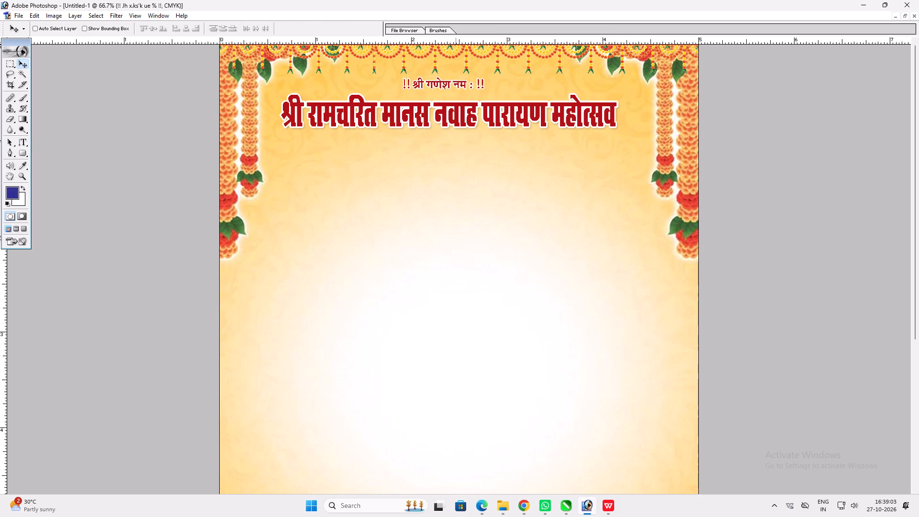
left_click_drag(456, 101, 457, 103)
Replace the main heading's text with "सेवा" and shift it toward the card's left side, about 1 inch from the edge.
key("t")
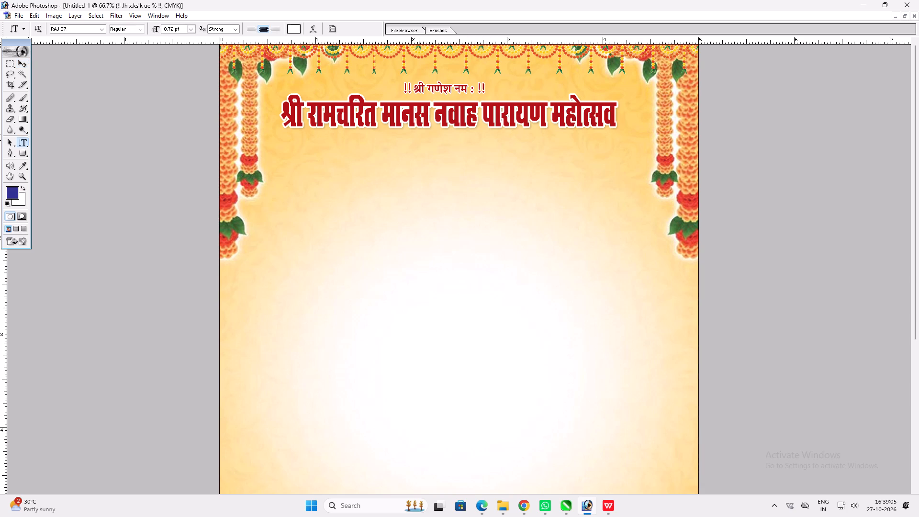
left_click(419, 135)
key("ctrl+a")
type("lsok")
left_click_drag(703, 146, 563, 199)
Change the font of the "सेवा" text to RAJ 115.
key("ctrl+a")
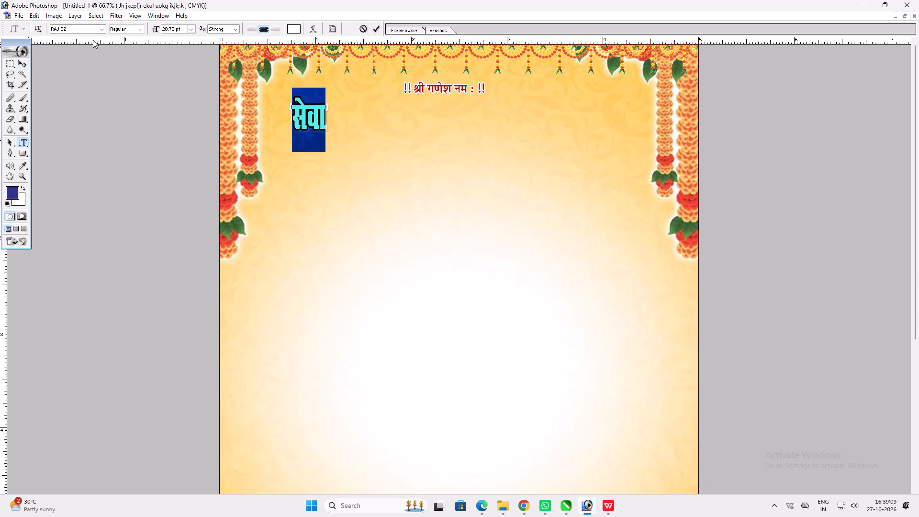
left_click(77, 30)
type("ra")
key("Down")
key("Down")
key("Down")
key("Down")
key("Down")
key("Down")
key("Down")
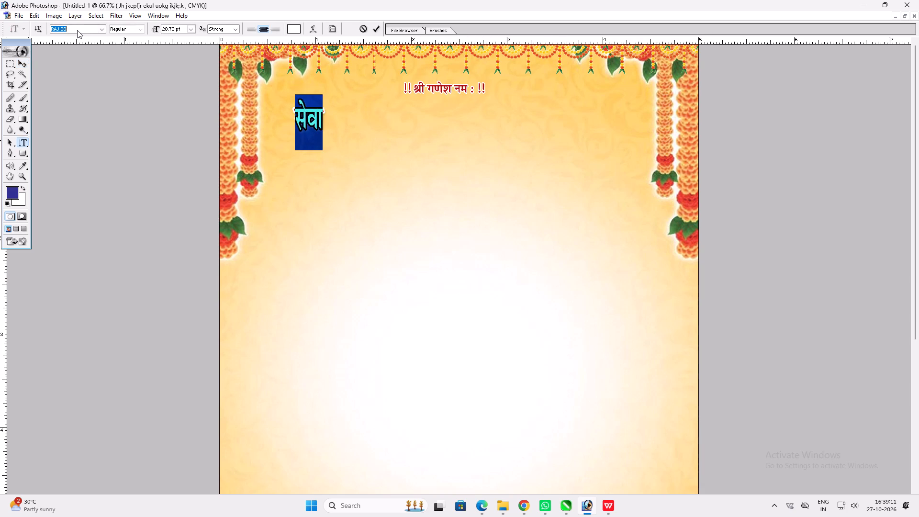
key("Down")
key("Down")
key("Down")
key("Down")
key("Down")
key("Down")
key("Down")
key("Down")
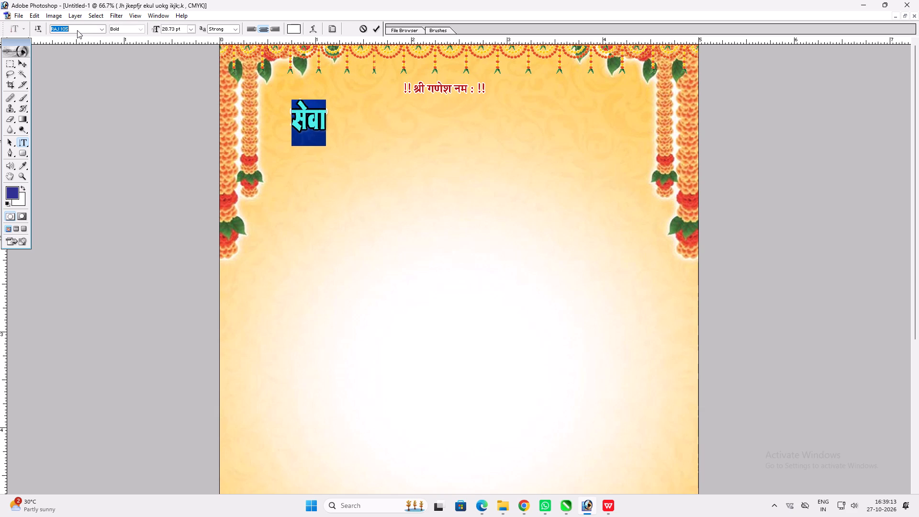
key("Down")
key("Down")
key("Down")
key("Down")
key("Down")
key("Down")
key("Down")
key("Down")
key("Down")
key("Down")
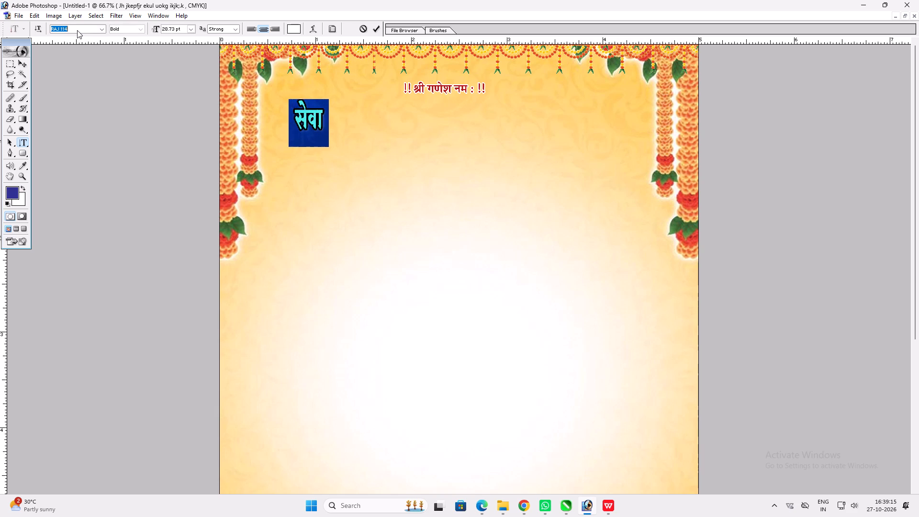
key("Down")
key("Down")
key("Up")
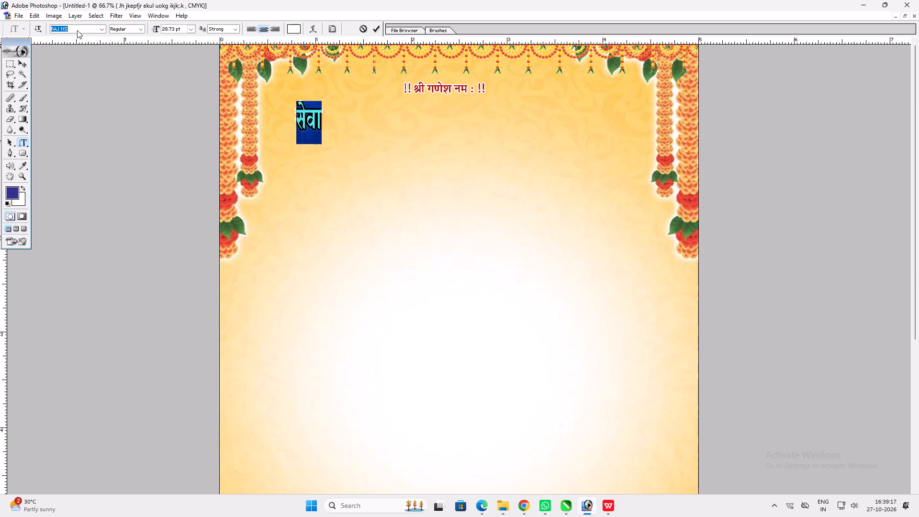
key("Return")
key("Return")
Reduce the height of the "सेवा" text, bringing its size to about 23.19 pt.
key("ctrl+t")
left_click_drag(313, 104, 312, 110, "shift")
key("shift+Return")
Change the colour overlay on the "सेवा" text to blue with C 100, M 60, Y 0, K 0.
key("alt+l")
key("alt+y")
key("alt+d")
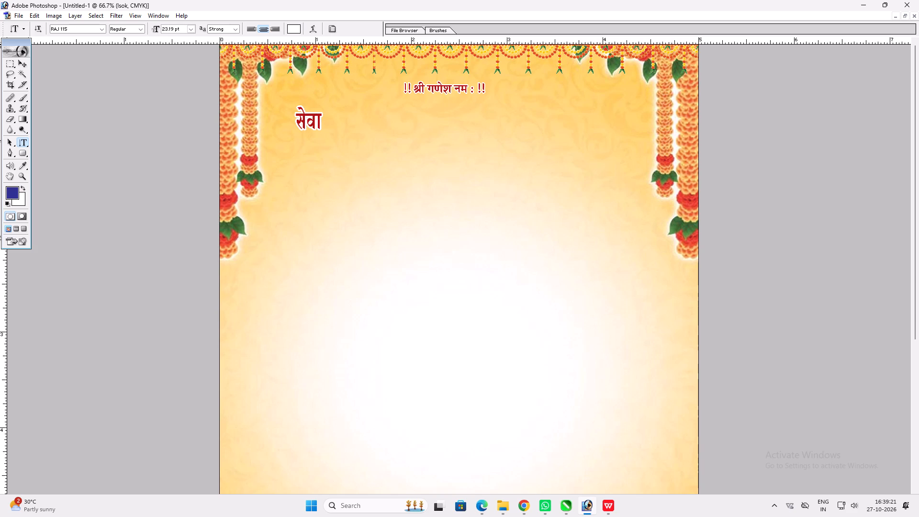
key("alt+l")
key("alt+y")
key("n")
left_click(517, 214)
left_click(655, 133)
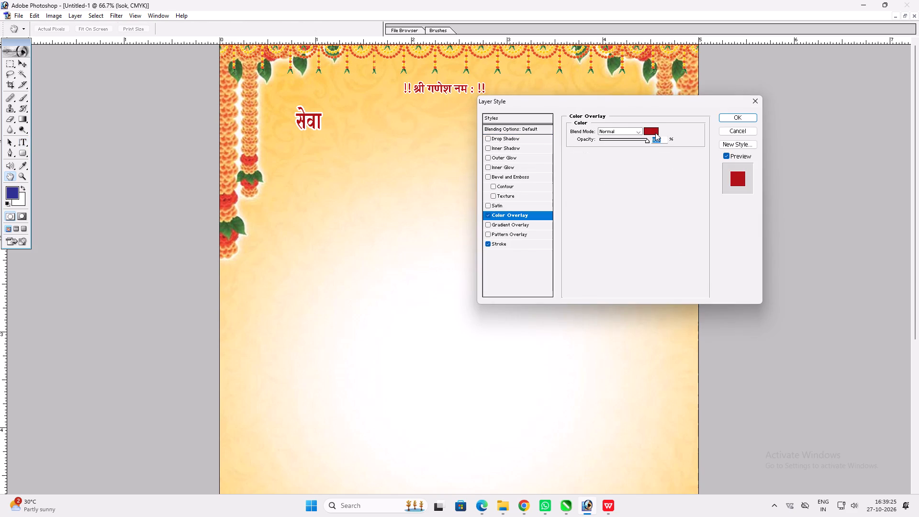
key("0")
key("Tab")
type("10")
key("0")
key("0")
key("shift+Tab")
key("Tab")
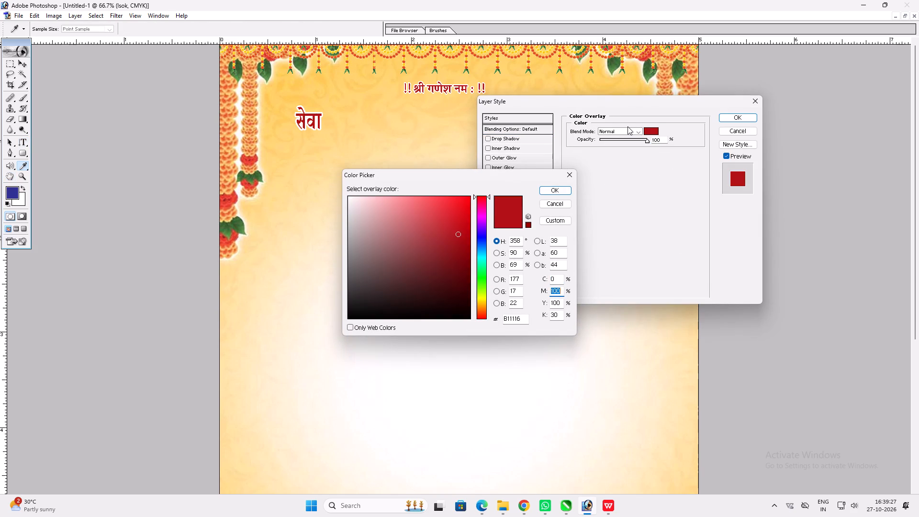
key("shift+Tab")
type("10")
key("Tab")
key("0")
key("shift+Tab")
key("Tab")
key("6")
key("0")
key("Tab")
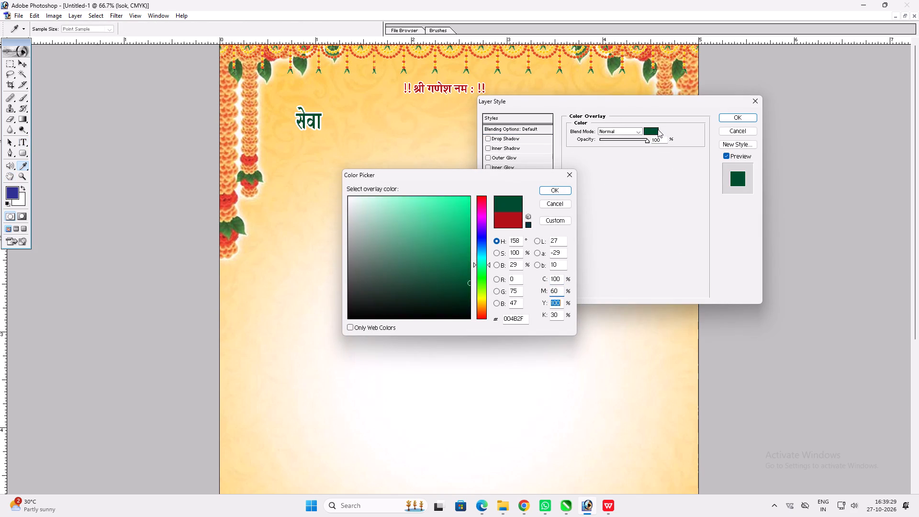
key("0")
key("Tab")
key("0")
key("Tab")
key("Return")
key("Return")
Flatten the "सेवा" text a little more, bringing its size to about 19.66 pt.
key("v")
key("t")
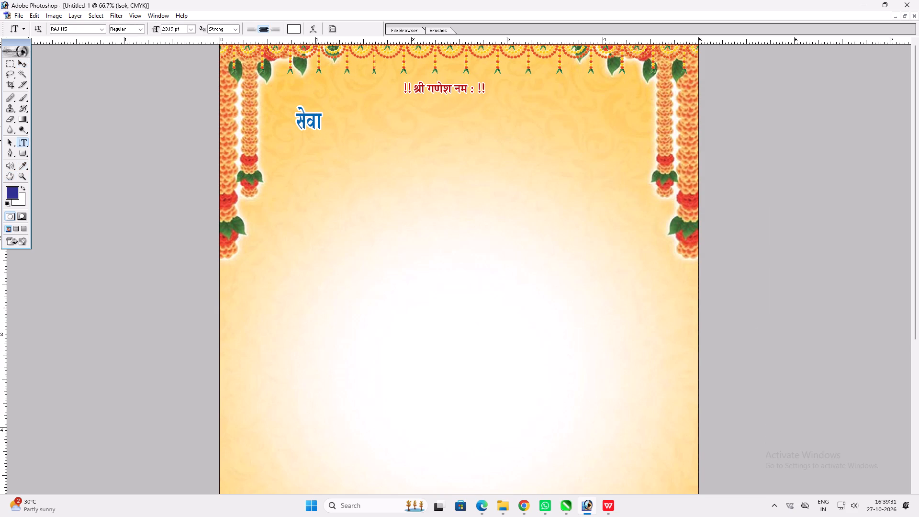
key("ctrl+t")
left_click_drag(311, 129, 317, 125, "shift")
key("shift+Return")
Extend the "सेवा" text to "सेवा में," and open a new line below it.
key("t")
left_click(320, 120)
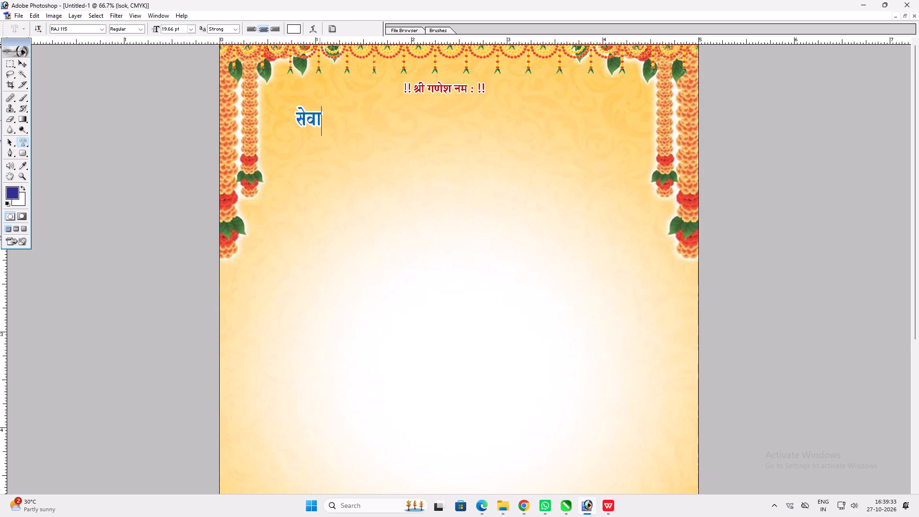
key("space")
type("es")
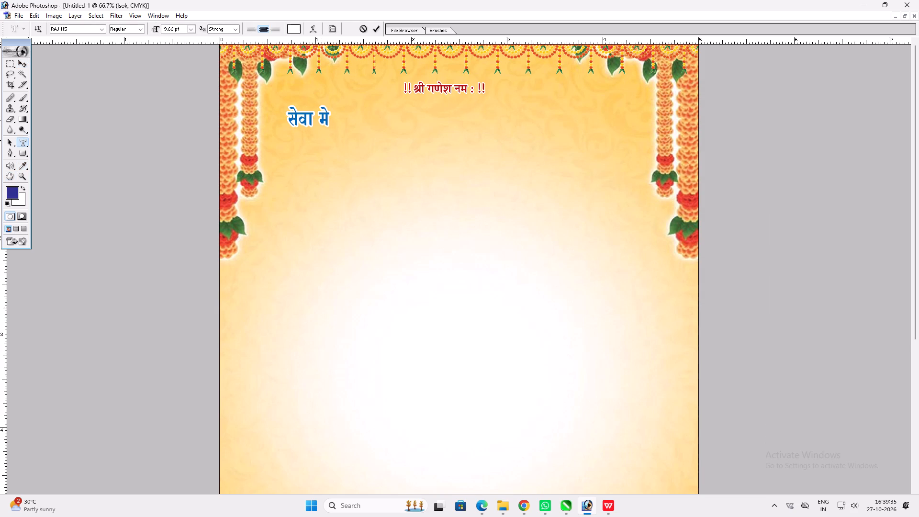
type("a]")
key("space")
key("Return")
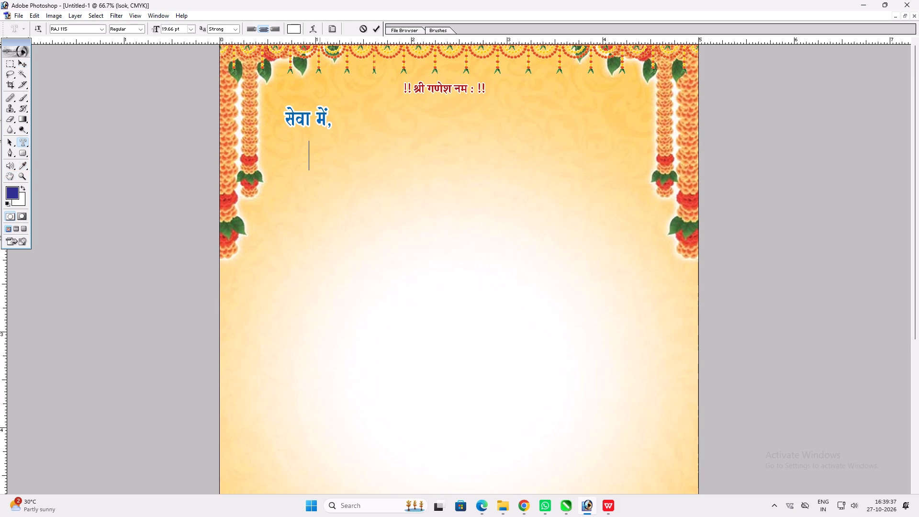
Left-align the "सेवा में," text and move it to start about 0.6 inch from the card's left edge.
left_click(251, 30)
left_click_drag(471, 139, 443, 135)
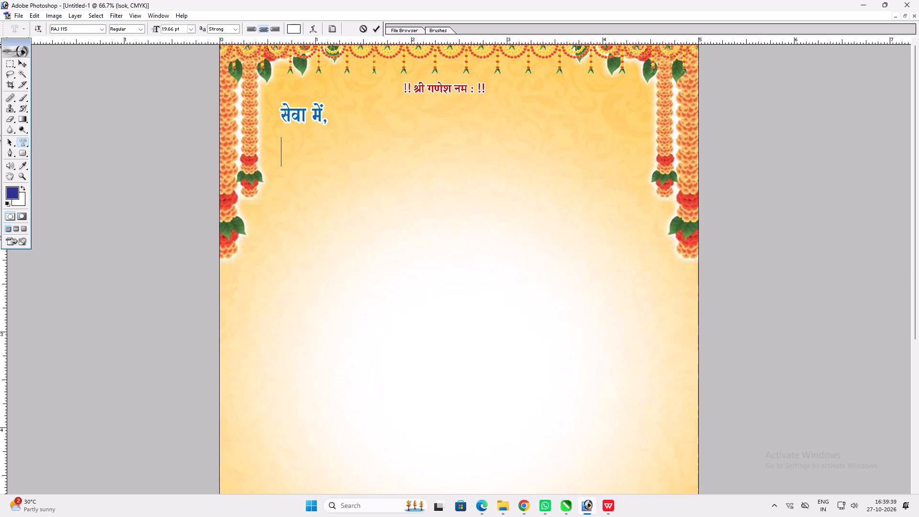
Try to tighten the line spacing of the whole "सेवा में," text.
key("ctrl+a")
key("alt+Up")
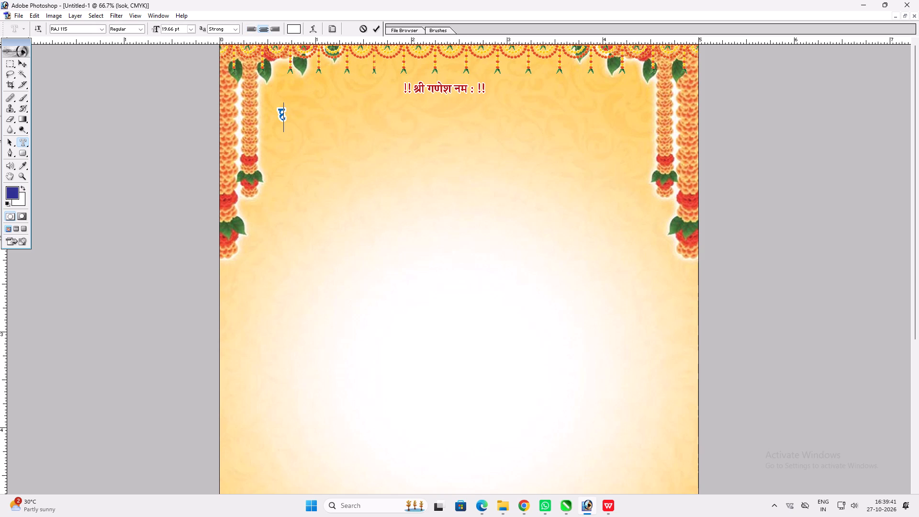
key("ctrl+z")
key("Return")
Correct the small line at the top to read "!! श्री गणेशाय नम : !!".
left_click(451, 93)
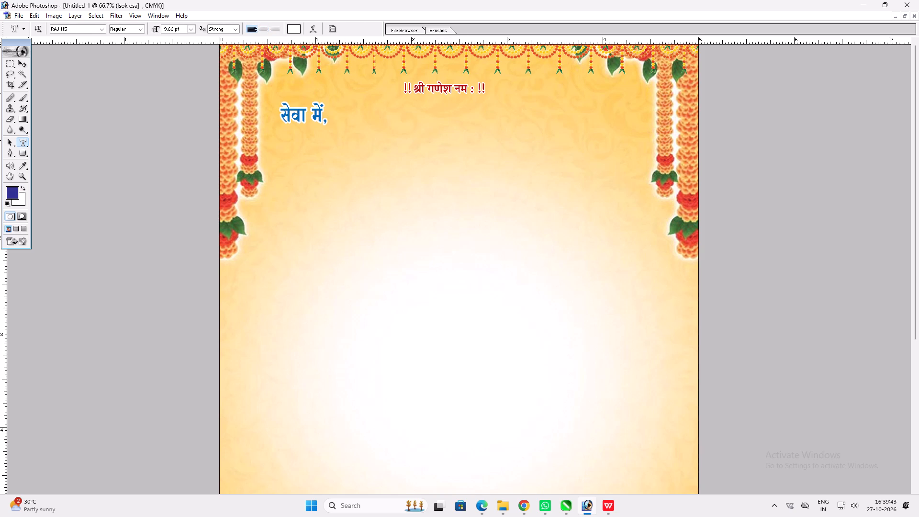
type("k;")
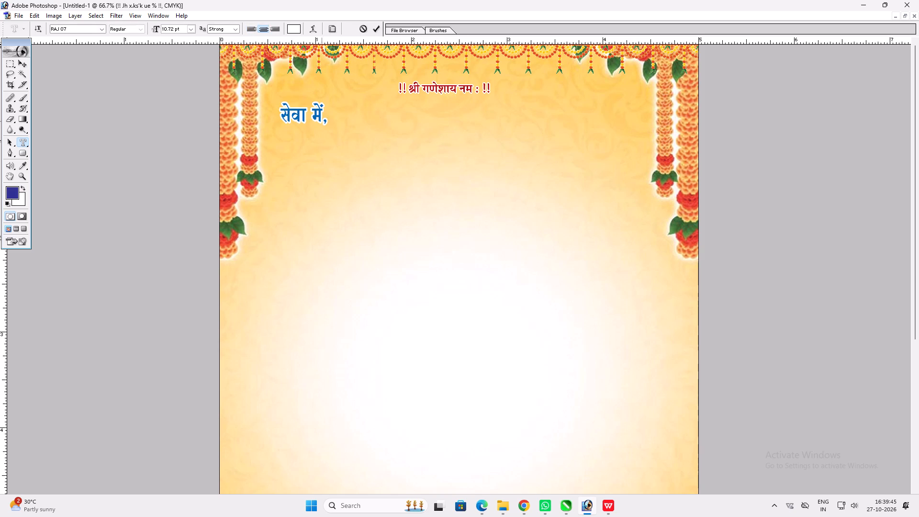
left_click(318, 121)
key("Return")
Start an indented second line below "सेवा में,".
left_click(318, 120)
key("End")
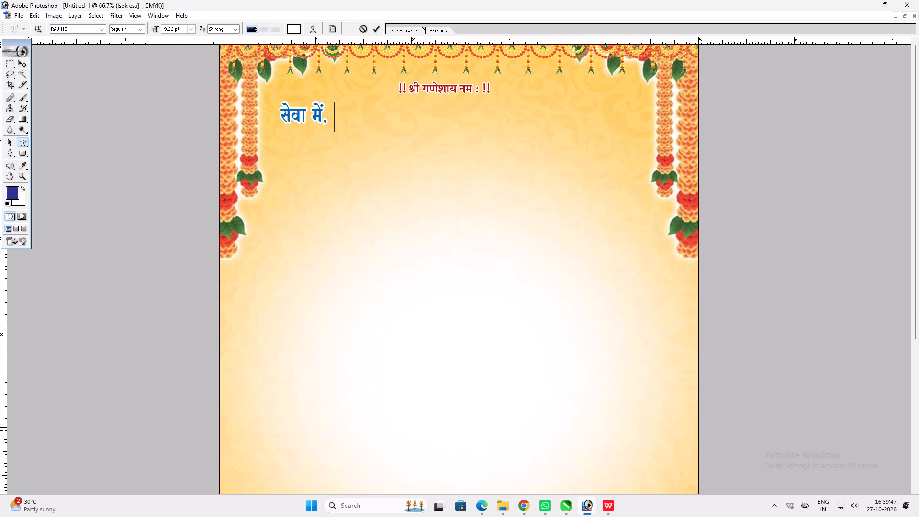
key("Return")
key("space")
key("space")
key("space")
key("space")
key("space")
key("space")
Tighten the line spacing across the whole "सेवा में," text block.
key("ctrl+a")
key("alt+Up")
key("alt+Up")
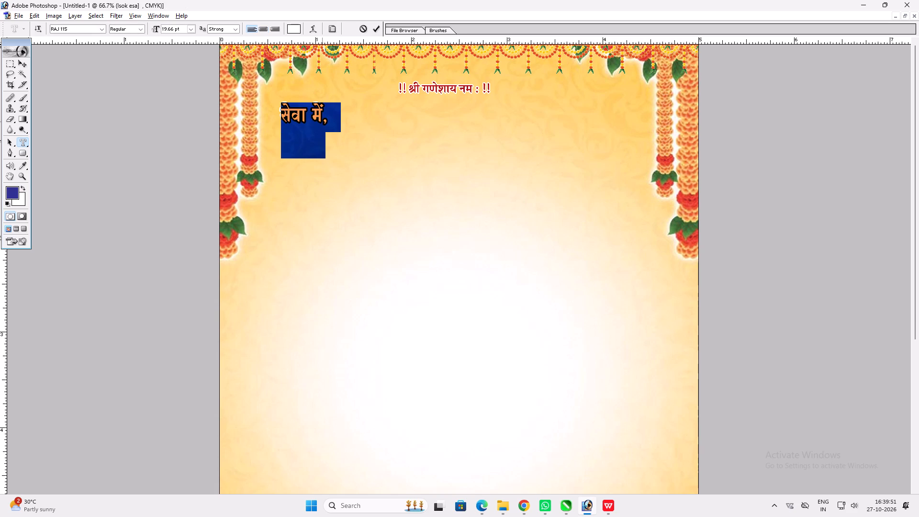
key("ctrl+z")
Indent the second line a little further and enter "श्री / श्रीमती" on it.
left_click(325, 134)
key("space")
key("space")
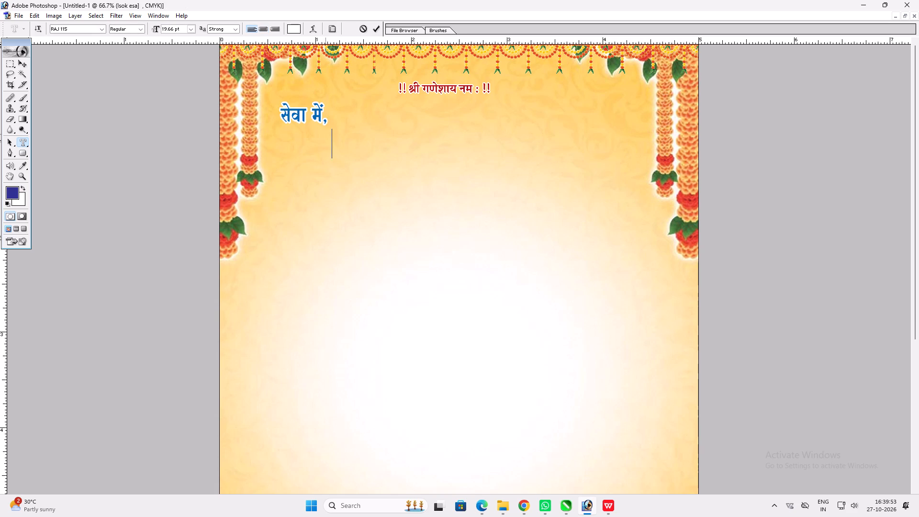
type("Jh")
key("space")
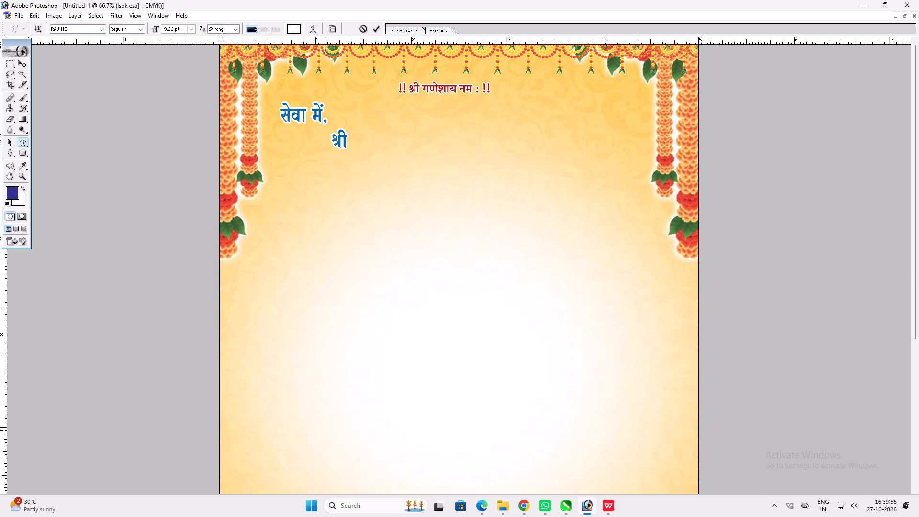
type("@ H")
key("BackSpace")
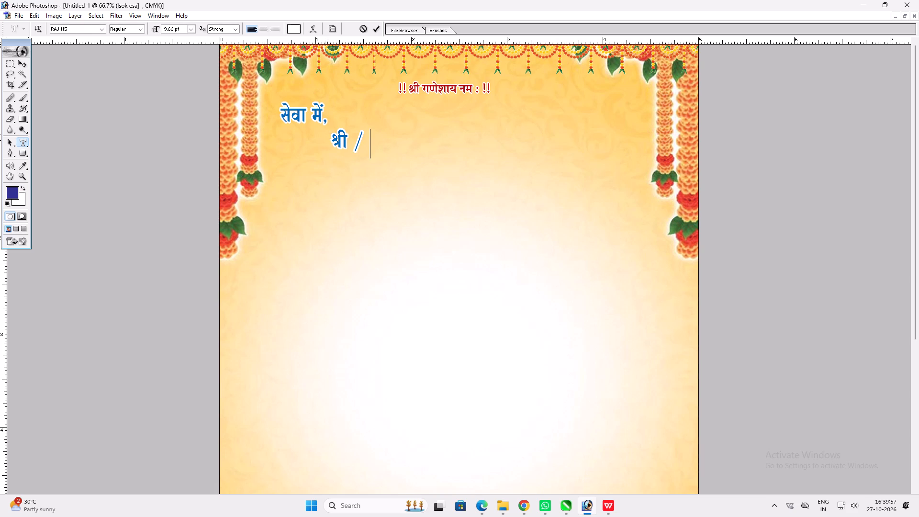
type("Jhw")
key("BackSpace")
type("erh")
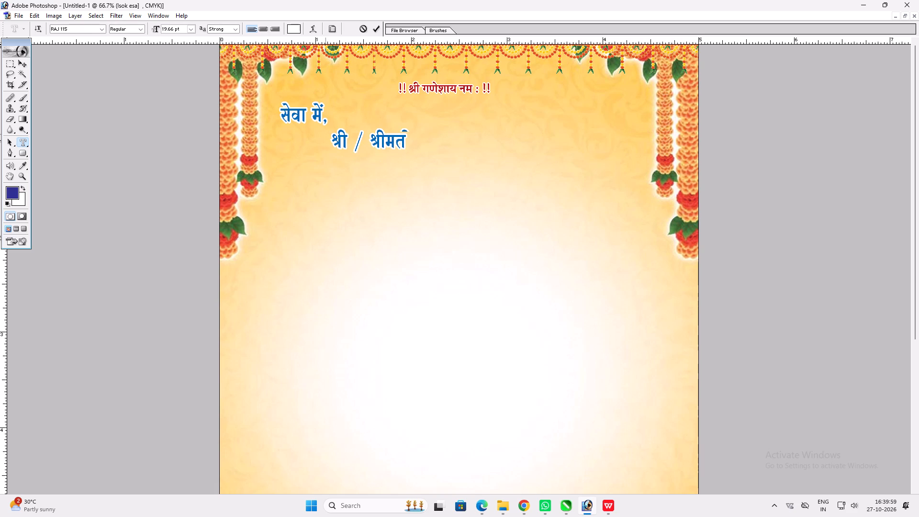
Add a dotted fill-in line after "श्री / श्रीमती", extending almost to the garland on the card's right side.
key("minus")
key("minus")
key("minus")
key("minus")
key("minus")
key("minus")
key("minus")
key("minus")
key("minus")
key("minus")
key("minus")
key("minus")
key("minus")
key("minus")
key("minus")
key("minus")
key("minus")
key("minus")
key("minus")
key("minus")
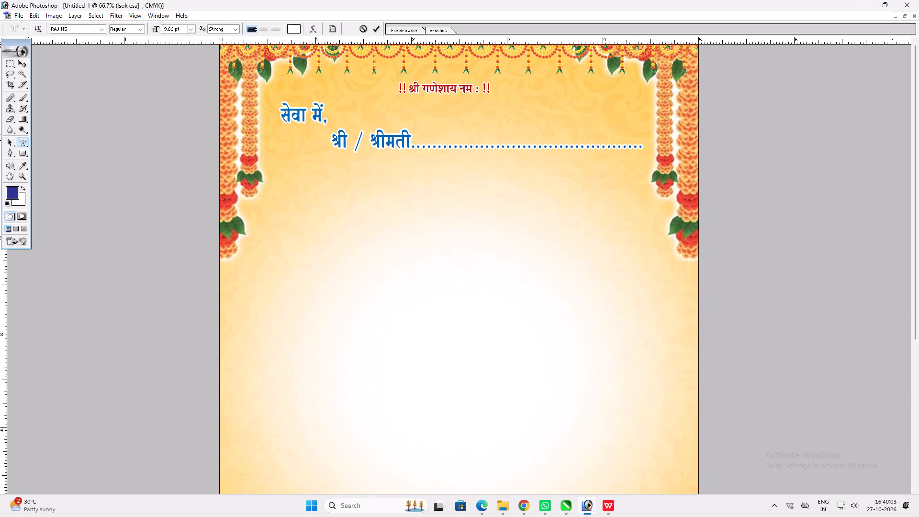
Add a second dotted fill-in line below the "श्री / श्रीमती" line.
key("Return")
key("minus")
key("minus")
key("minus")
key("minus")
key("minus")
key("minus")
key("minus")
key("minus")
key("minus")
key("minus")
key("minus")
key("minus")
key("minus")
key("minus")
key("minus")
key("minus")
key("minus")
key("minus")
key("minus")
key("minus")
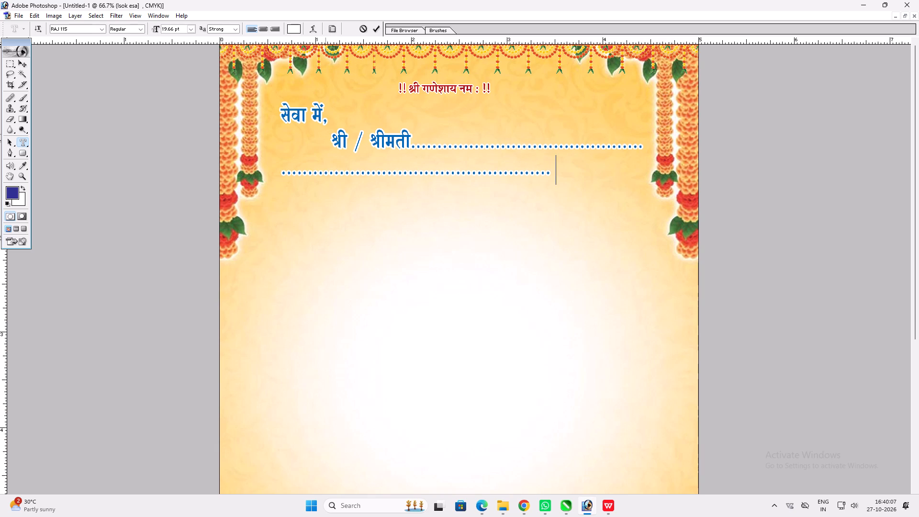
Indent the second dotted line and trim its dots so it ends level with the dotted line above.
key("Home")
key("space")
key("space")
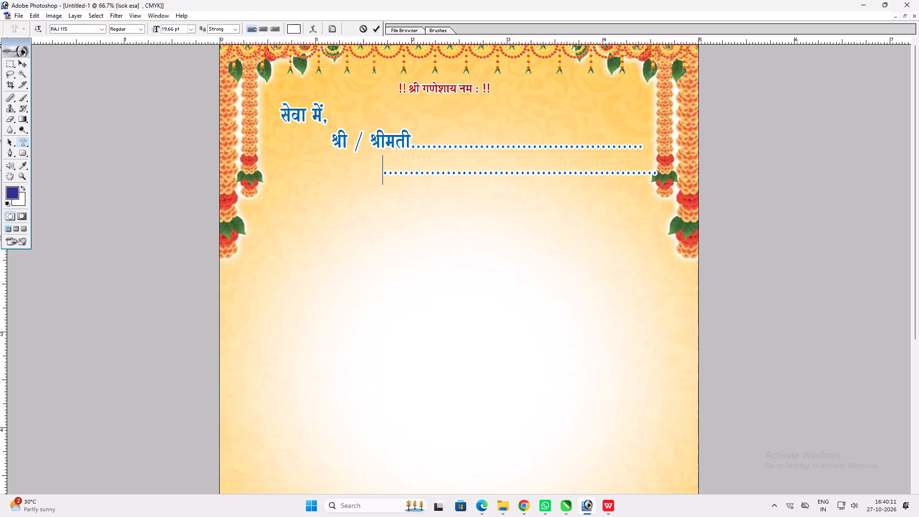
left_click_drag(403, 173, 364, 183)
key("BackSpace")
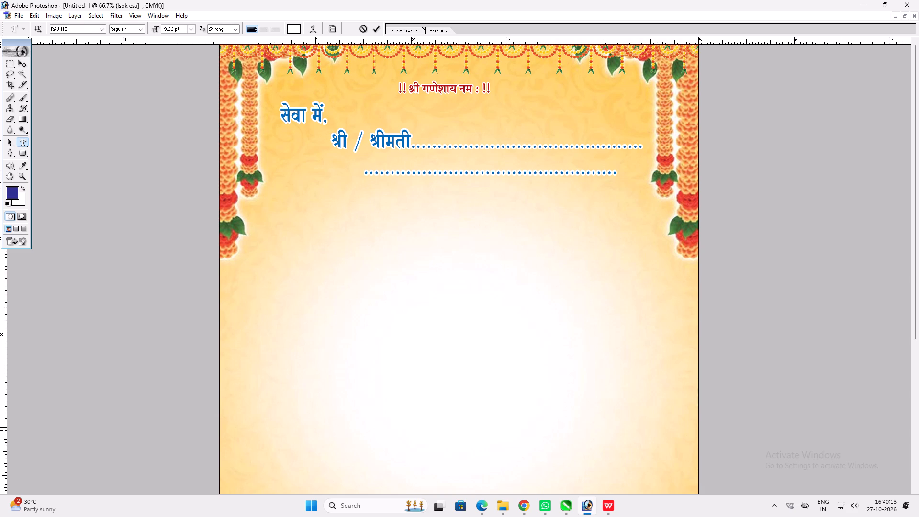
key("space")
key("space")
key("space")
key("space")
key("space")
key("space")
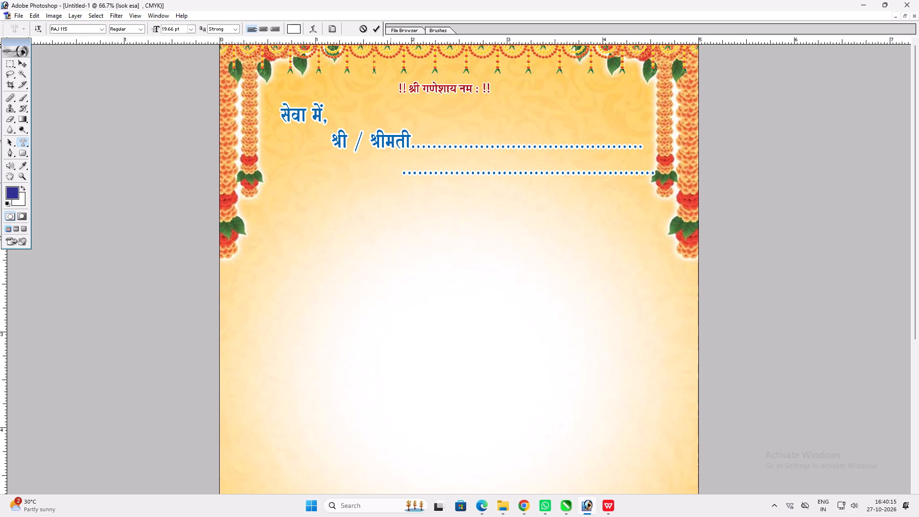
key("BackSpace")
key("BackSpace")
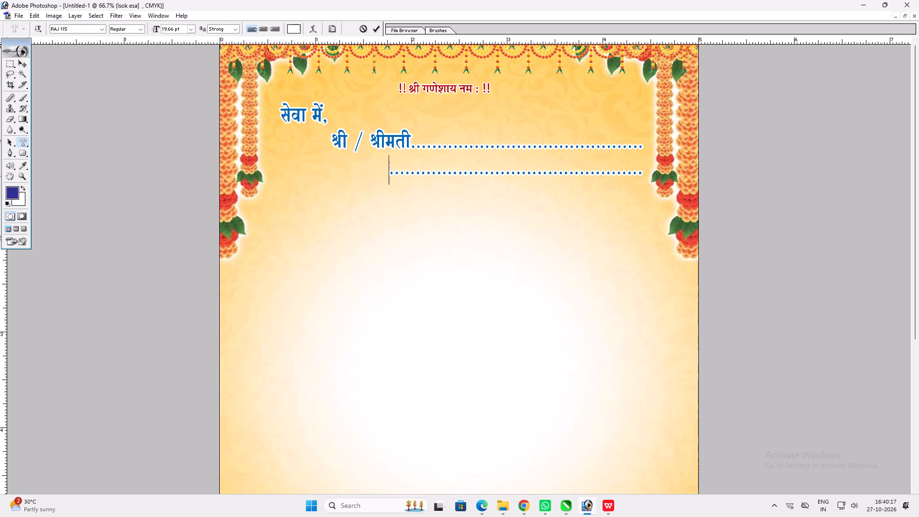
Shorten and indent the second dotted line to begin directly under the first line's dots, and add one more dot.
left_click_drag(426, 175, 382, 177)
left_click_drag(413, 179, 386, 176)
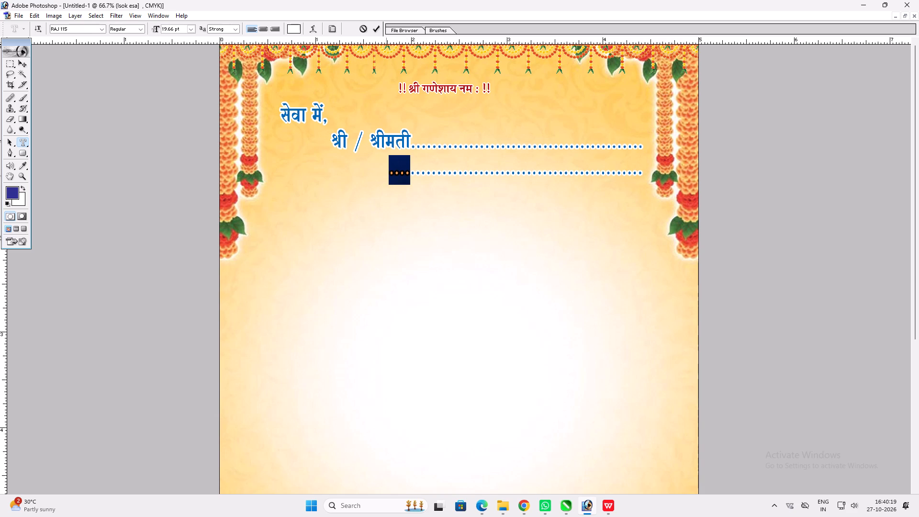
left_click_drag(386, 176, 384, 176)
key("BackSpace")
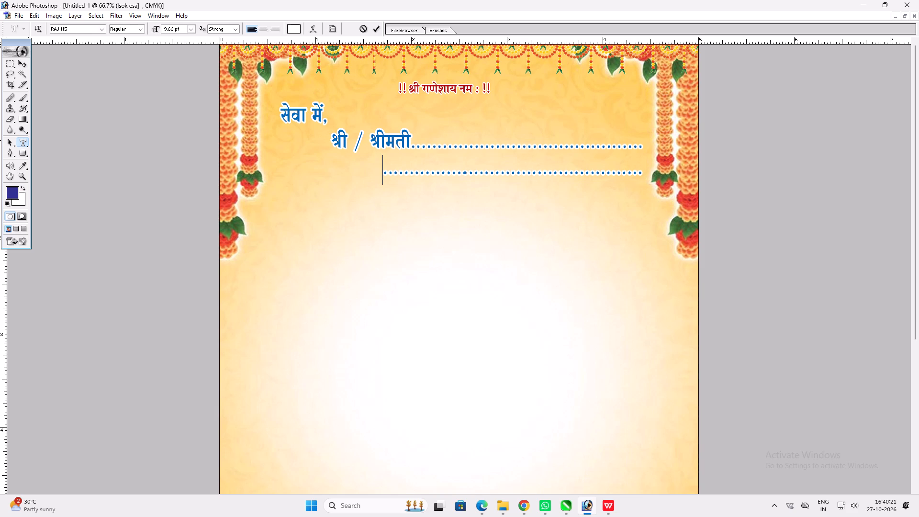
key("space")
key("space")
key("space")
key("space")
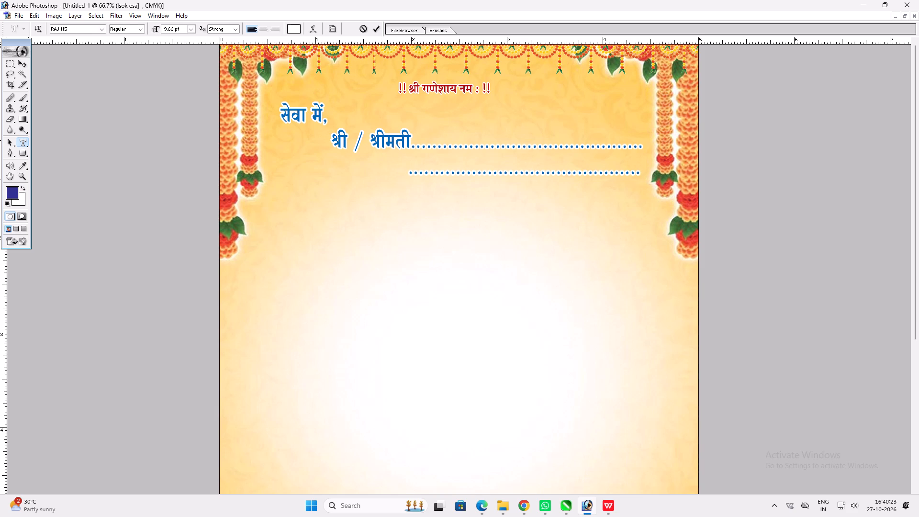
left_click(542, 171)
key("minus")
Tighten the line spacing across the whole "सेवा में," address block.
key("ctrl+a")
key("alt+Up")
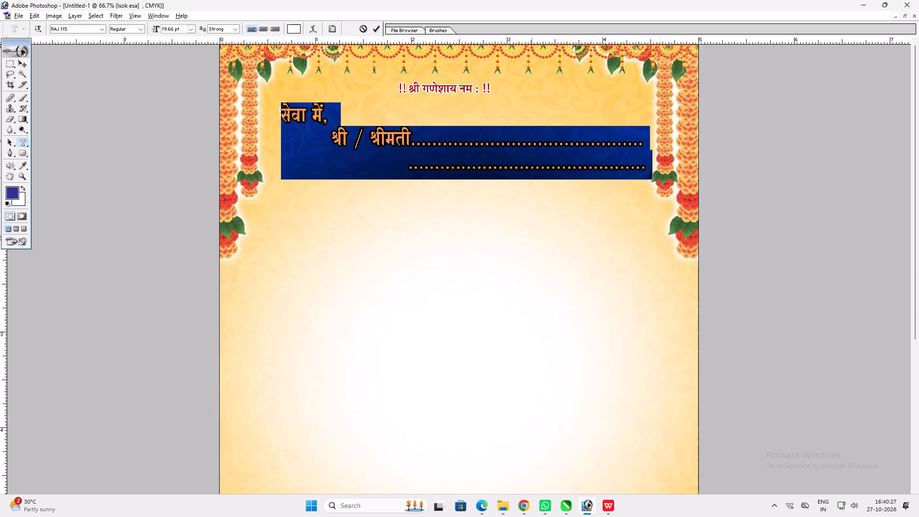
key("alt+Up")
key("ctrl+z")
key("ctrl+Return")
Scale down the address block and move it close to the garland on the card's right side.
key("ctrl+t")
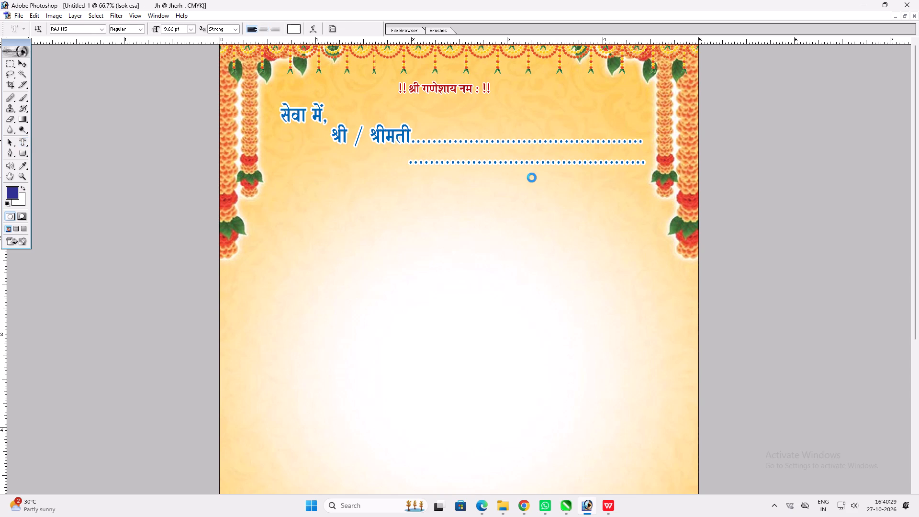
left_click_drag(512, 165, 533, 162, "shift")
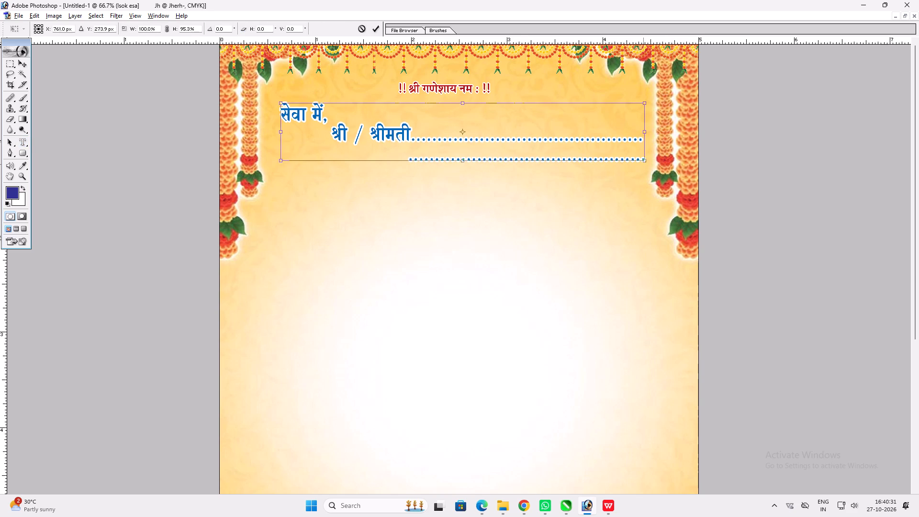
left_click_drag(643, 164, 621, 158, "alt+shift")
key("Return")
key("v")
left_click_drag(557, 153, 567, 156)
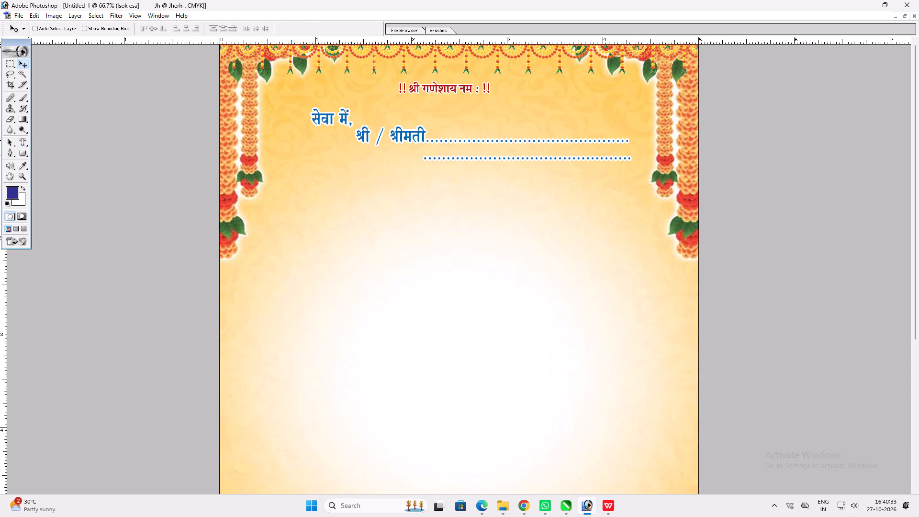
left_click_drag(567, 156, 577, 158)
key("ctrl+t")
left_click(572, 162, "ctrl")
key("Return")
key("v")
key("v")
left_click(529, 161)
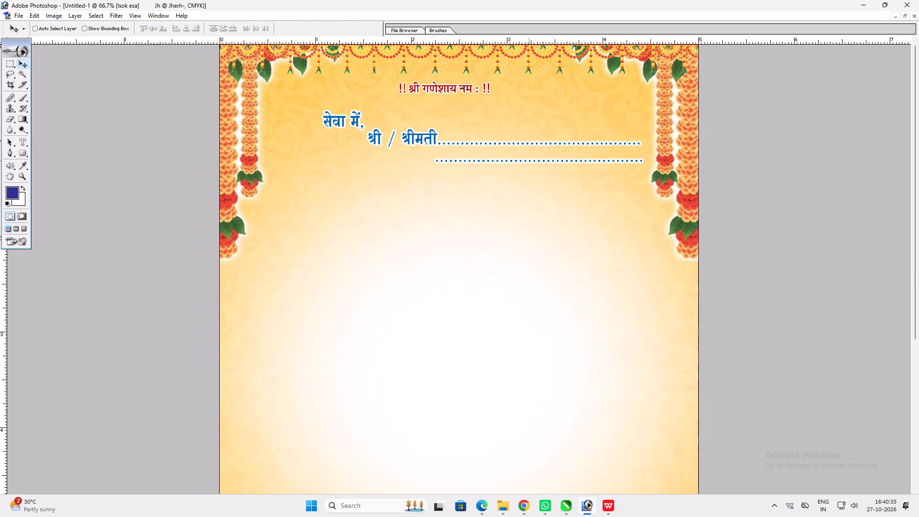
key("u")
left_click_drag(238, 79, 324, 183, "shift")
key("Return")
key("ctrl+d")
Select a circular area beside "सेवा में," over the left garland, copy it from the Background onto a new layer and bring it to the front.
left_click(117, 27)
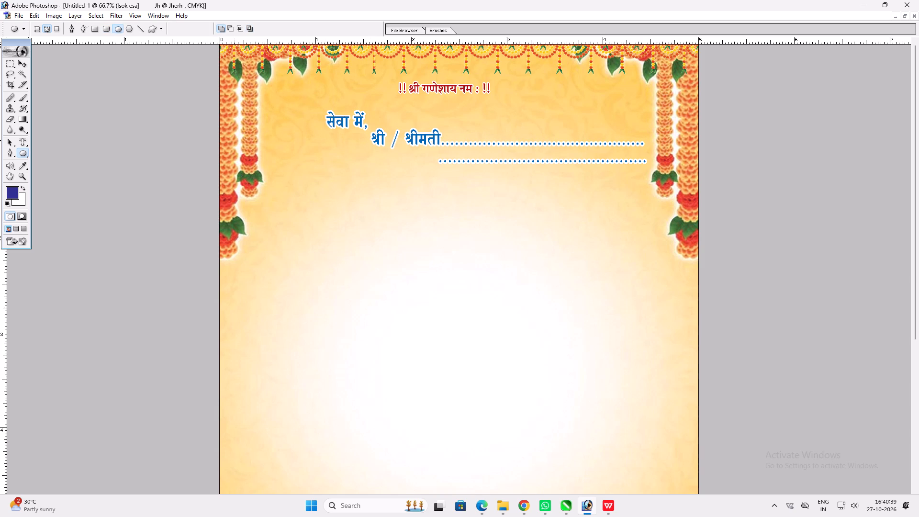
left_click_drag(228, 83, 328, 174, "shift")
key("ctrl+Return")
type("vv")
right_click(328, 174)
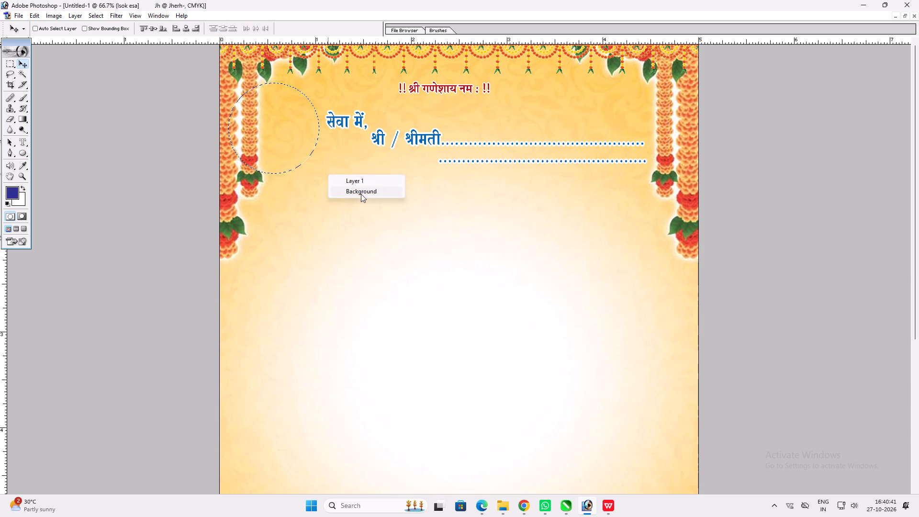
left_click(359, 191)
key("ctrl+c")
key("ctrl+v")
key("ctrl+shift+bracketright")
key("v")
Reshape the white circle into a slightly narrower upright oval beside "सेवा में,".
key("ctrl+t")
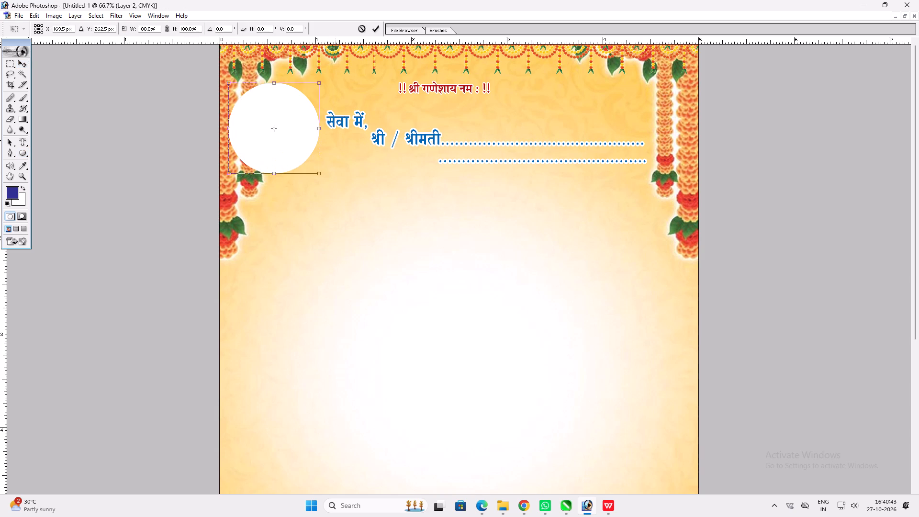
left_click_drag(319, 82, 326, 81, "alt+shift")
key("shift+Return")
type("vv")
left_click(302, 117)
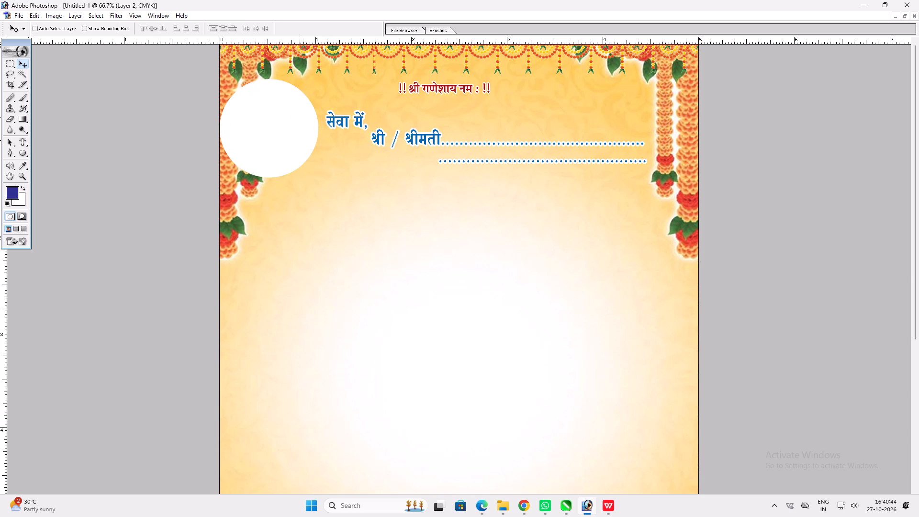
key("ctrl+t")
left_click_drag(316, 78, 308, 76, "alt+shift")
left_click_drag(314, 100, 309, 98, "alt+shift")
key("Return")
key("v")
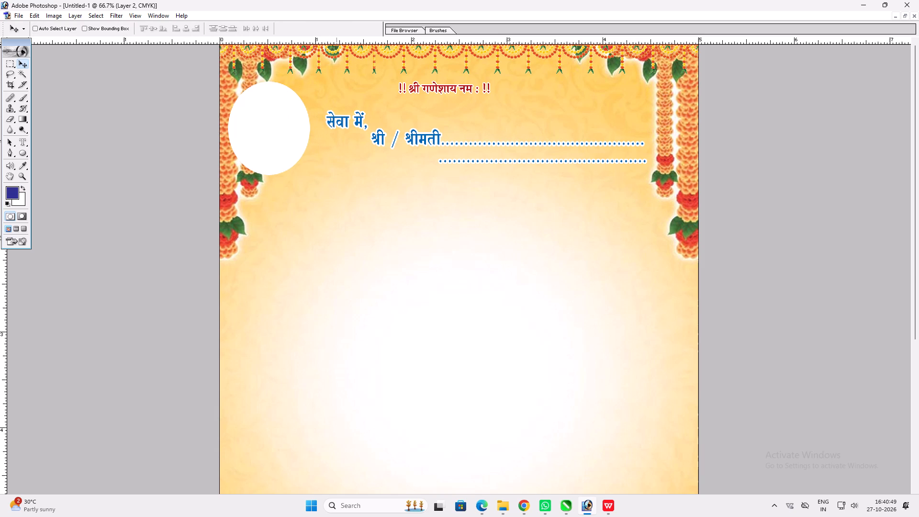
Duplicate the address block, replace the copy's text with "महानुभाव," and place it below the white oval.
left_click(333, 119, "ctrl")
left_click_drag(332, 119, 330, 156, "alt")
key("t")
left_click(331, 165)
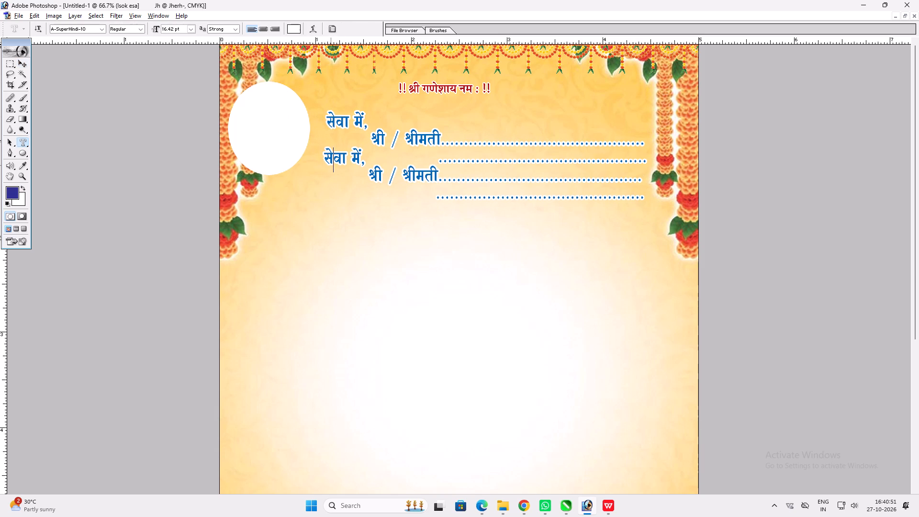
key("ctrl+a")
type("ff")
key("ctrl+a")
type("egkuq")
type("Hkko")
left_click_drag(392, 185, 377, 222)
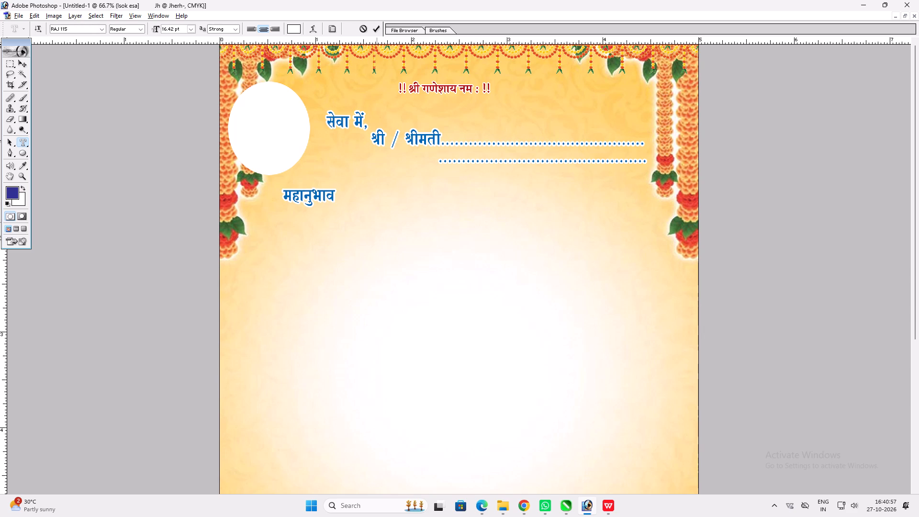
type("]")
Start an indented second line under "महानुभाव," with the word "आपार".
key("space")
key("Return")
key("space")
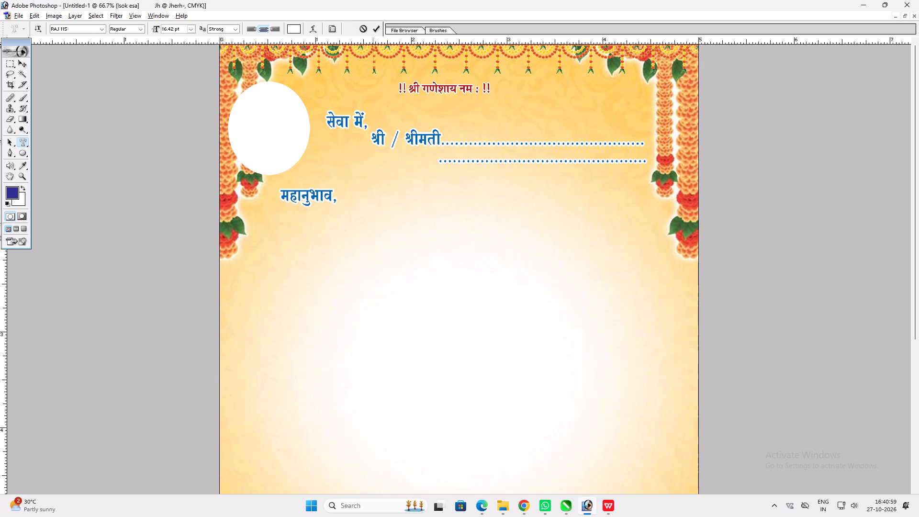
key("space")
key("space")
key("space")
key("space")
key("space")
type("vkikj")
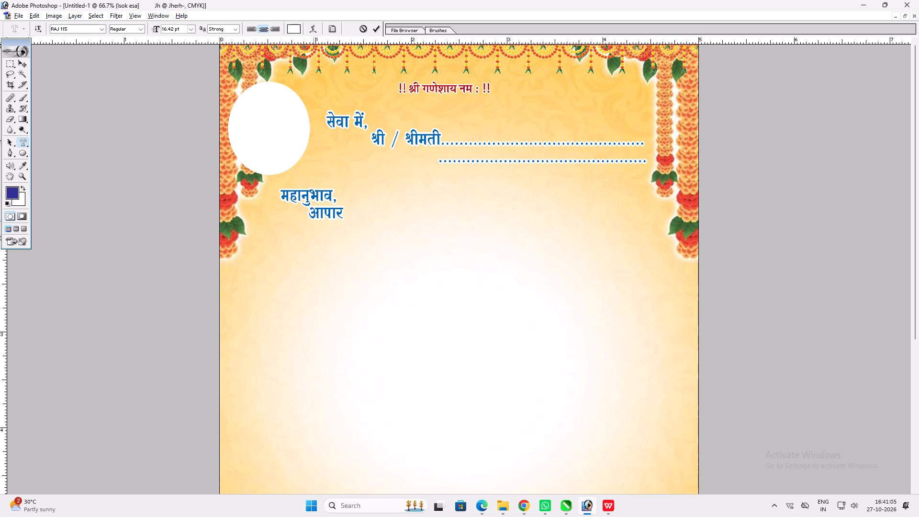
Indent "आपार" further so it begins near the end of "महानुभाव,".
left_click(311, 219)
key("space")
key("space")
key("space")
key("space")
key("space")
key("space")
key("space")
key("space")
key("space")
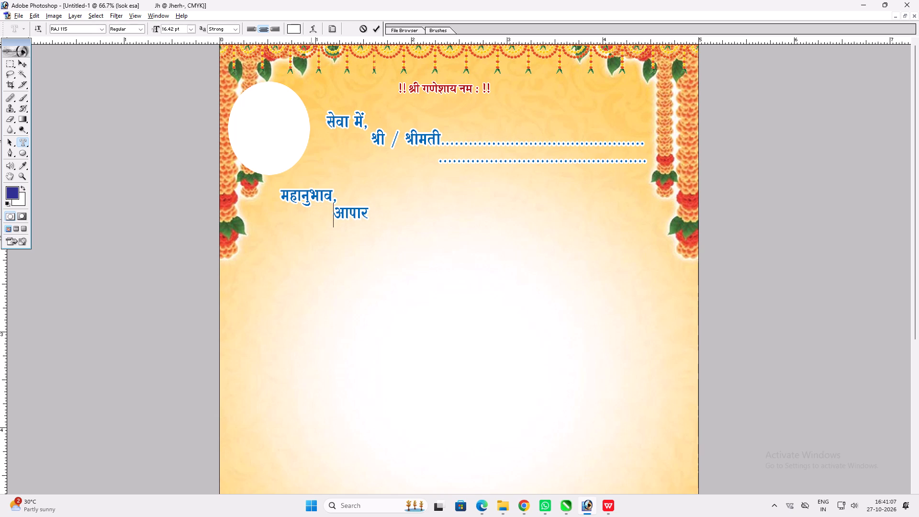
key("BackSpace")
key("BackSpace")
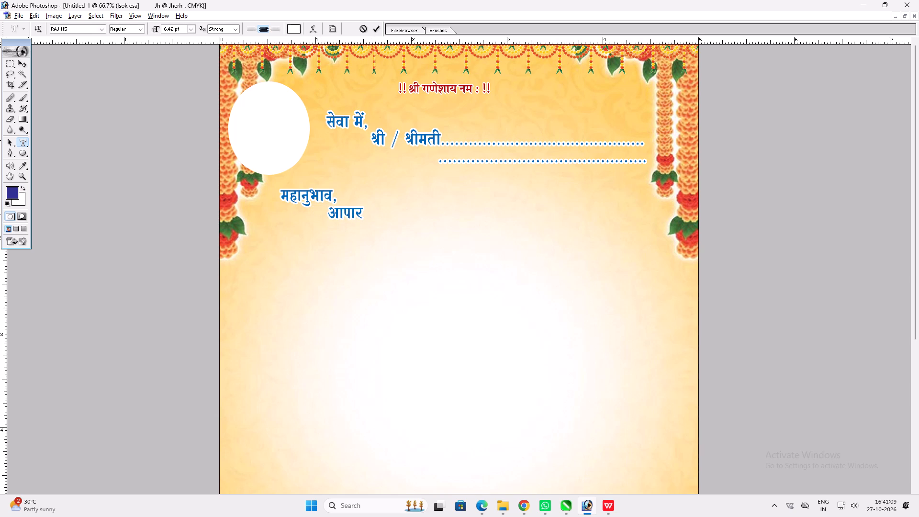
Left-align the "महानुभाव," block and reduce the second line's indent so "आपार" starts just past the comma.
left_click(364, 214)
left_click(254, 30)
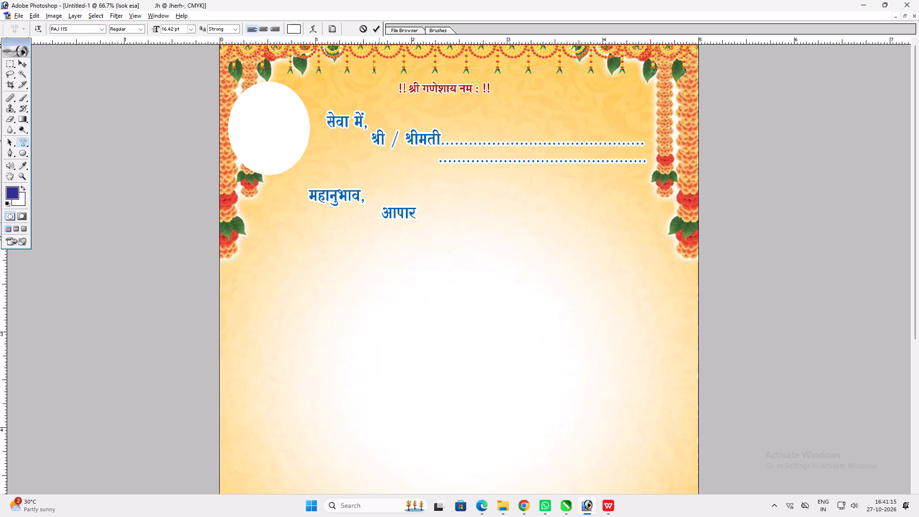
key("BackSpace")
key("BackSpace")
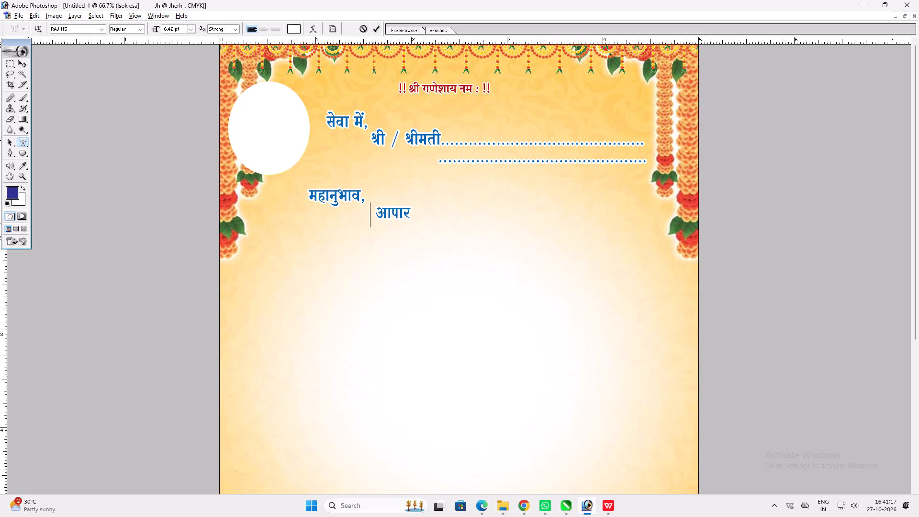
key("BackSpace")
key("BackSpace")
key("space")
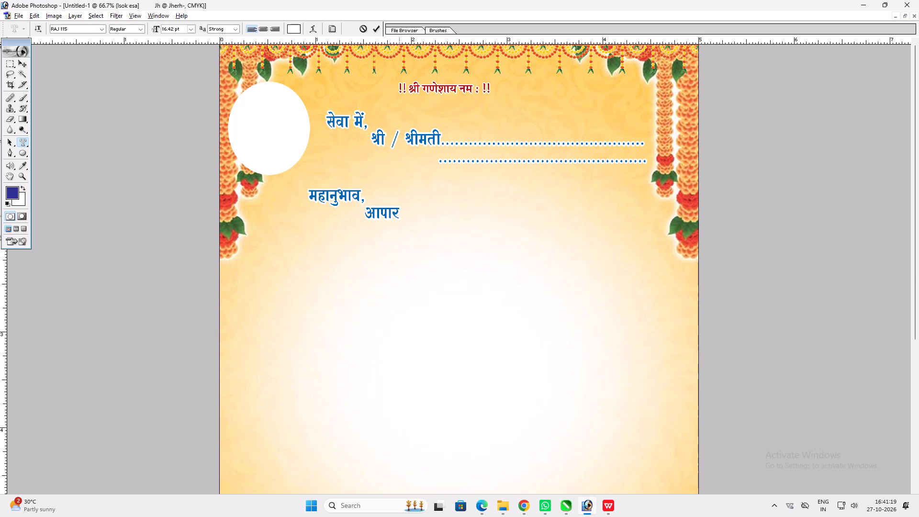
Move the "महानुभाव," block slightly lower and add "हर्ष के साथ" after "आपार".
left_click(400, 215)
left_click(399, 215)
left_click_drag(442, 205, 437, 227)
key("space")
type("g\"kZ")
key("space")
type("d")
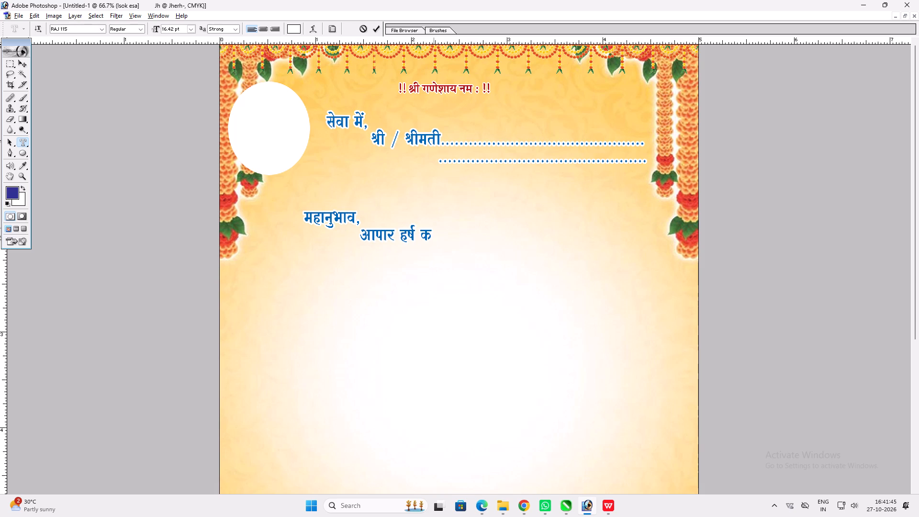
key("BackSpace")
key("s")
key("BackSpace")
type("ds l")
key("k")
type("Fk")
Continue the second line with "सूचित किया जाता है कि".
key("space")
type("lwrp")
key("BackSpace")
type("fpp")
key("BackSpace")
key("BackSpace")
key("BackSpace")
key("BackSpace")
type("fpr")
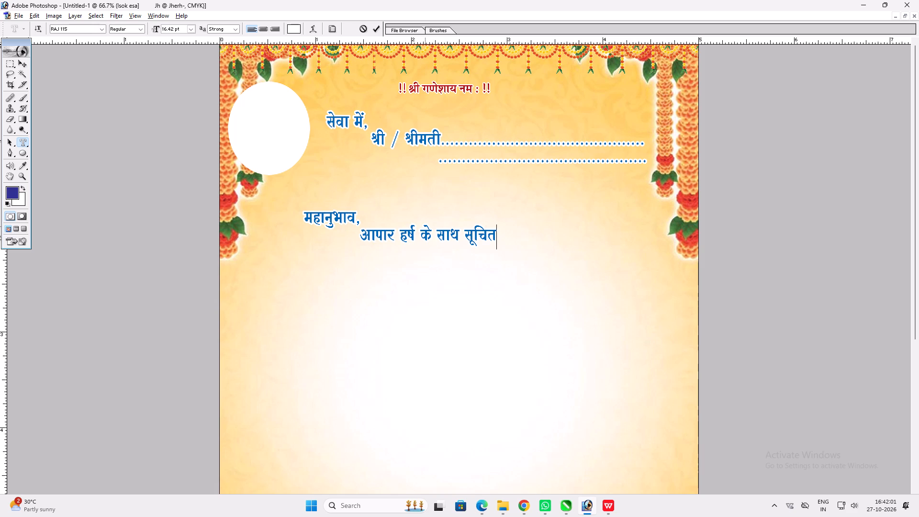
key("space")
type("fd;k tkrk")
key("space")
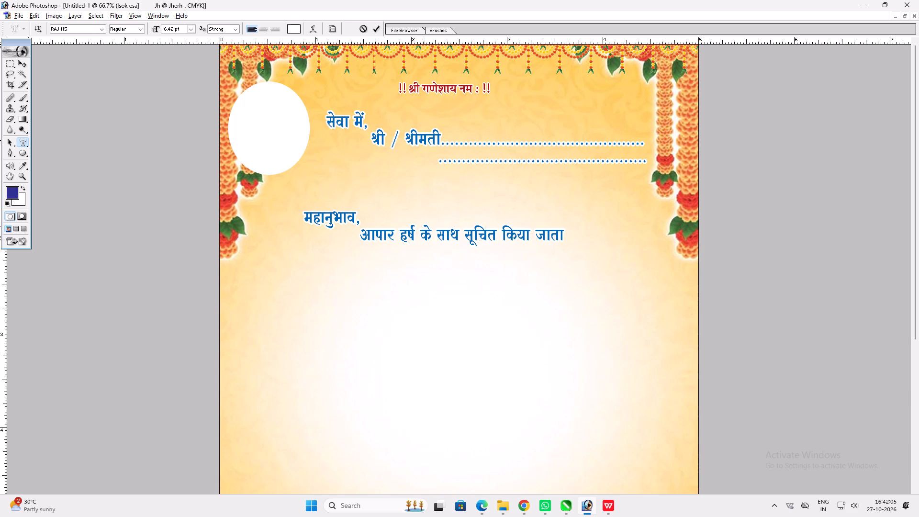
type("gS")
key("space")
type("fd")
key("space")
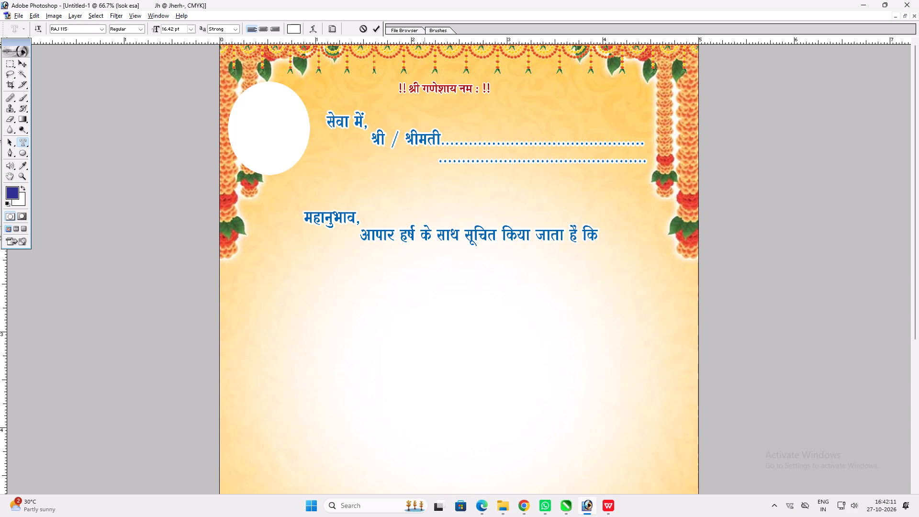
Move the "महानुभाव," block left, close to the garland on the card's left side.
left_click_drag(516, 303, 475, 299)
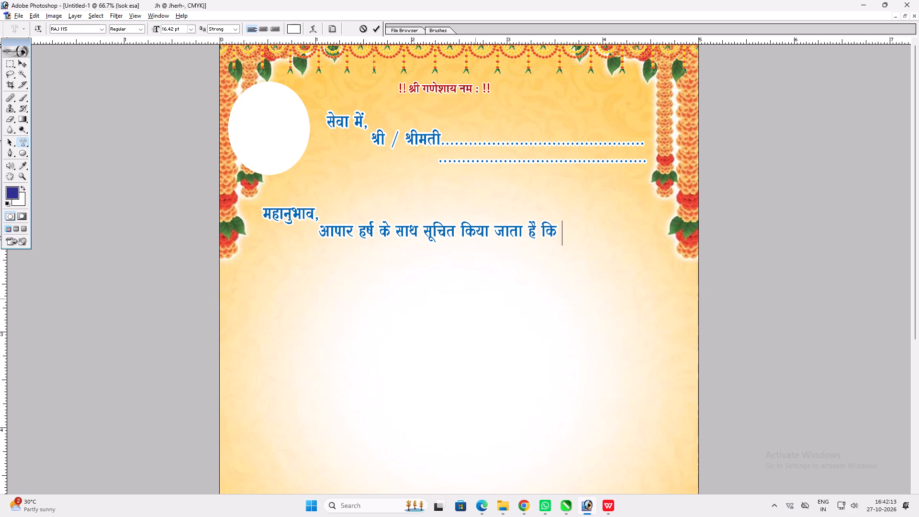
Extend the second line with the opening quote and "‘‘ श्री श्री १०८ राम", and shift the block slightly right.
key("shift+percent")
key("BackSpace")
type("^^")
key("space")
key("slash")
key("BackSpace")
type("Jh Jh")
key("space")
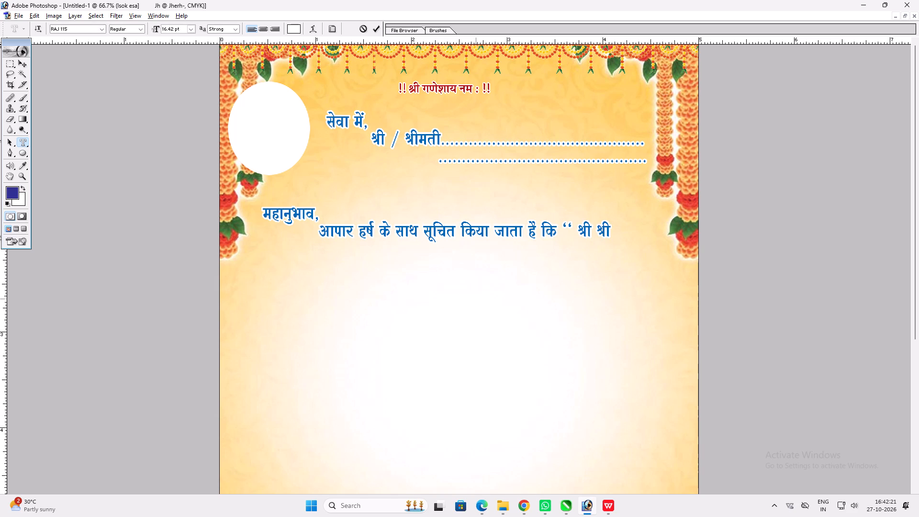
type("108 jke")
left_click_drag(593, 327, 601, 327)
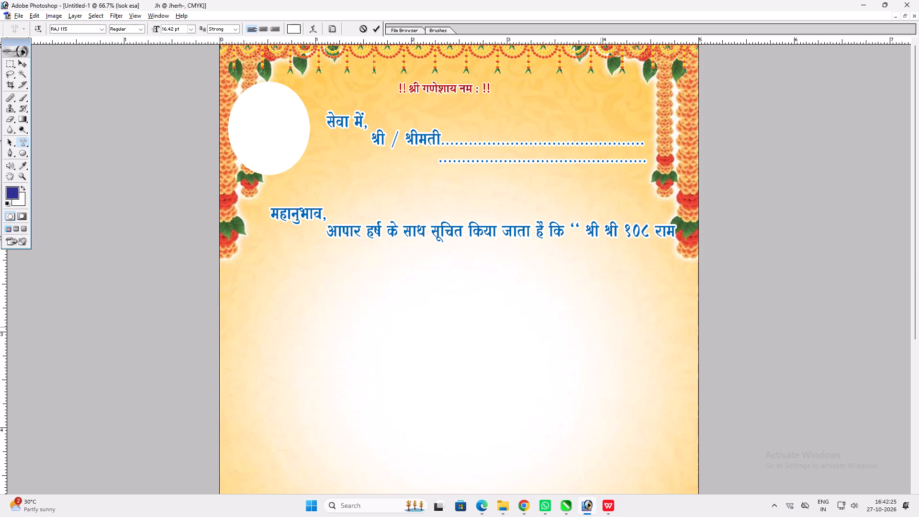
Start a third line in the "महानुभाव," block reading "नाम नवाह संकीर्त्तन".
key("Return")
type("uke")
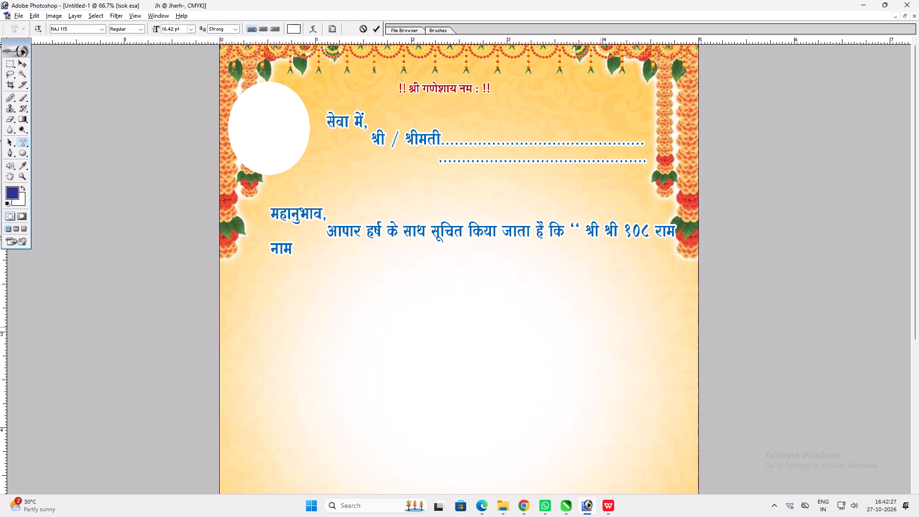
key("space")
type("uok")
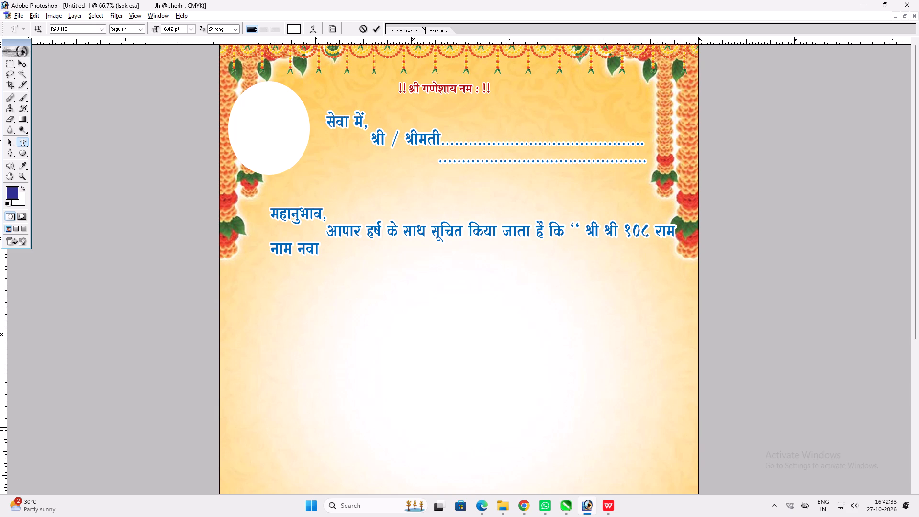
type("g")
key("space")
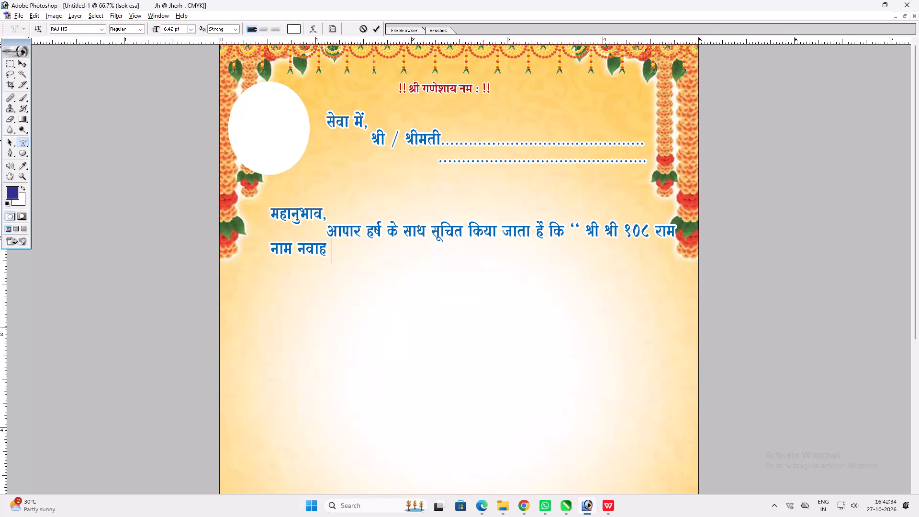
type("lad")
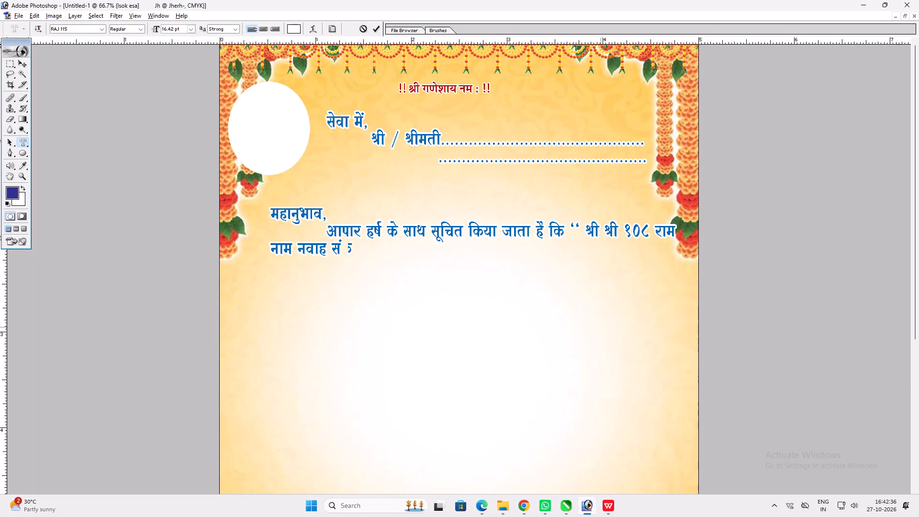
type("hr")
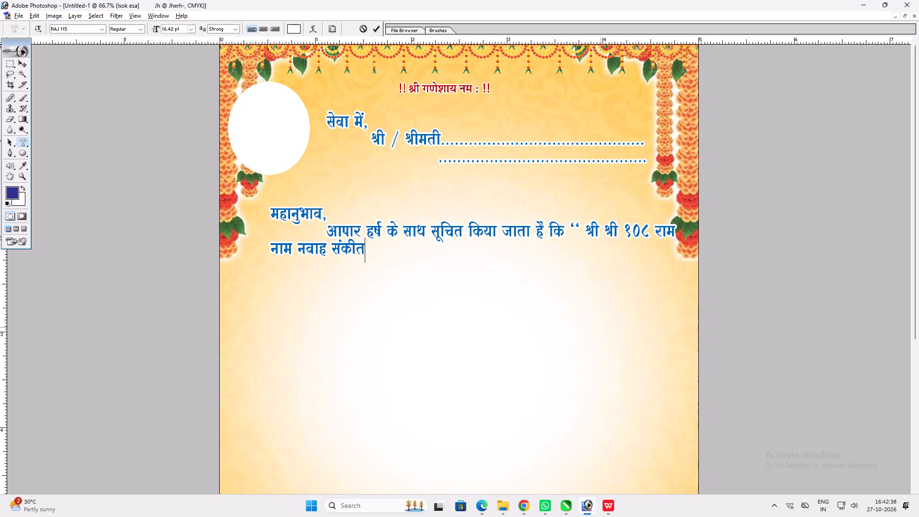
key("BackSpace")
key("alt+0")
key("alt+2")
key("alt+1")
key("alt+7")
type("kZu")
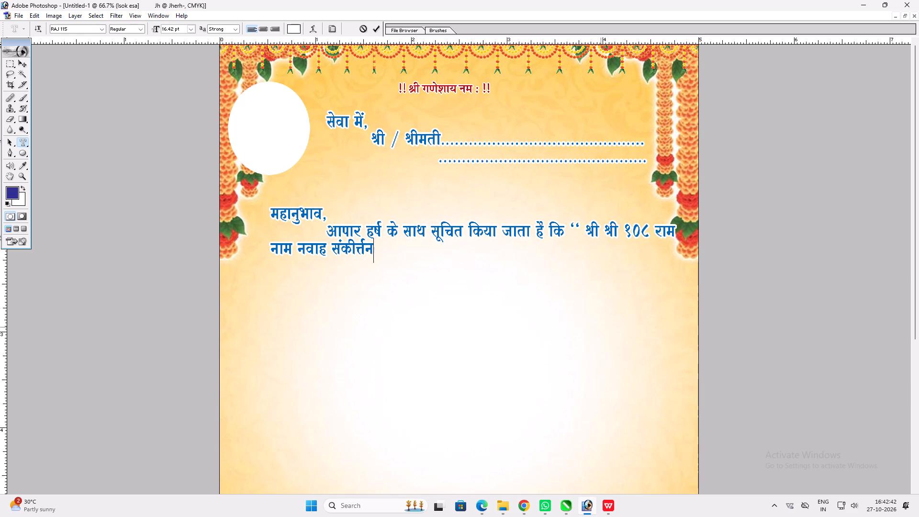
Continue the third line with "महायज्ञ", a closing double quote and a comma.
key("space")
type("egk")
key("l")
key("BackSpace")
key("semicolon")
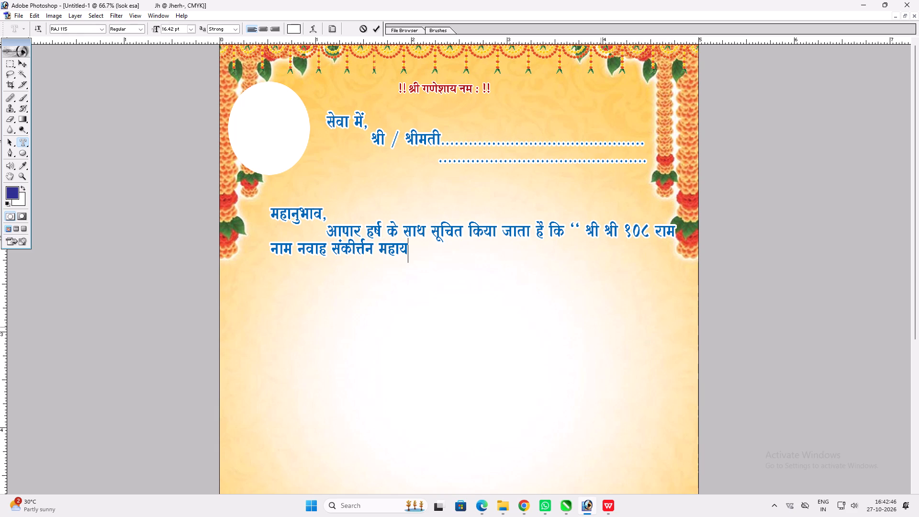
key("shift+k")
key("space")
type("**")
type("]")
key("space")
Complete the third line with "का आयोजन नात्रिपुर".
key("d")
type("k vl")
key("BackSpace")
type("k;kst")
key("u")
key("space")
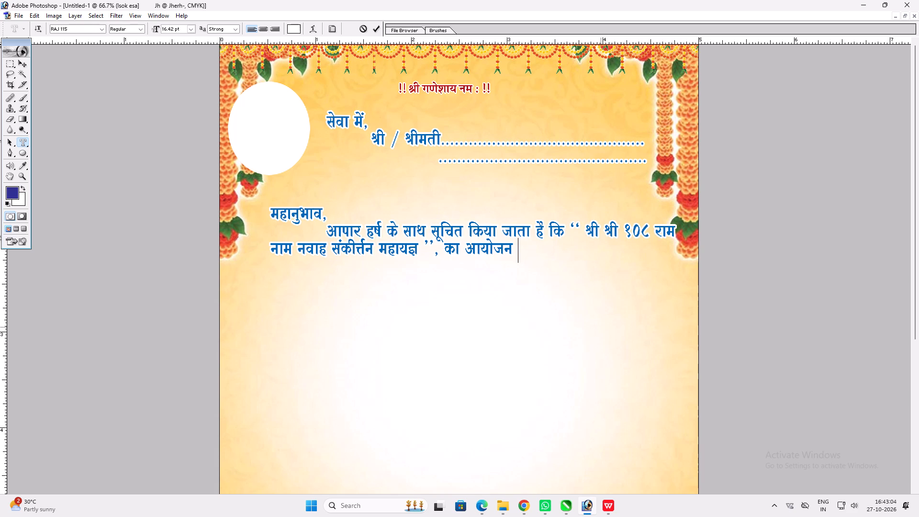
type("ukf")
key("equal")
type("kiqj")
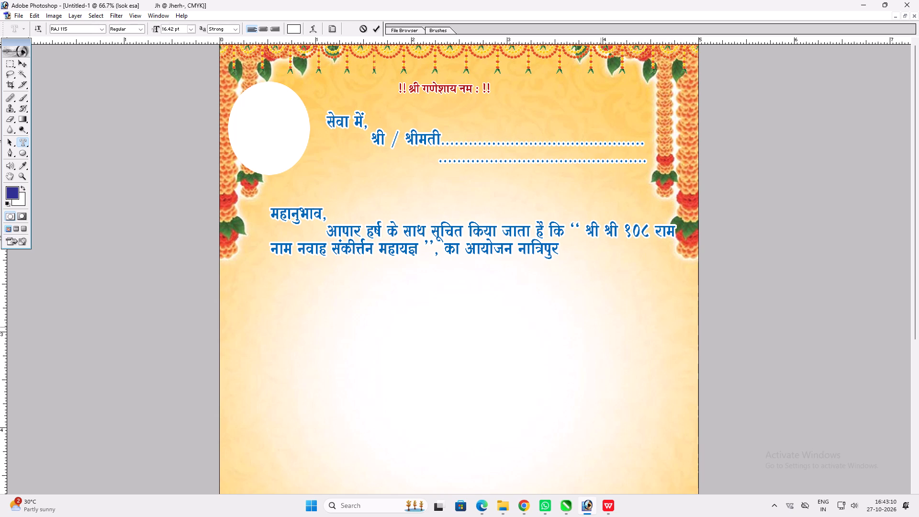
key("Return")
key("BackSpace")
key("space")
Start a fourth line with an opening parenthesis followed by "उत्तरवारी टोला".
key("Return")
key("m")
key("BackSpace")
key("alt+0")
key("alt+1")
key("alt+8")
key("alt+8")
key("m")
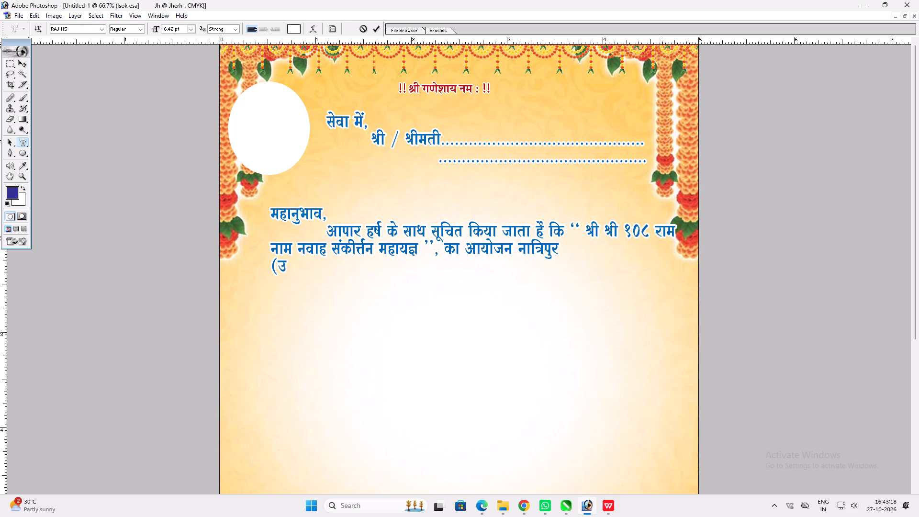
key("alt+0")
key("alt+2")
key("alt+1")
key("alt+7")
type("kj")
type("okjh Vks")
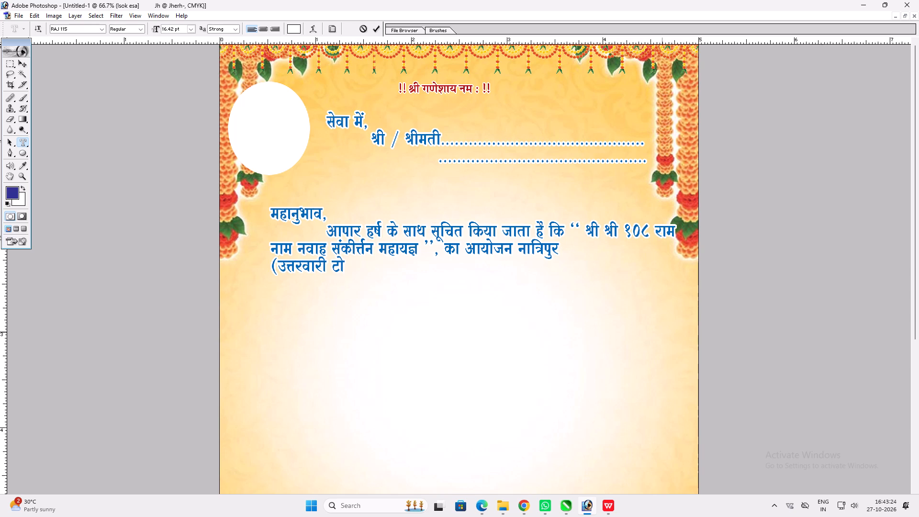
type("yk")
Add the closing parenthesis directly after "टोला", with no space before it and one space following.
key("space")
key("alt+0")
key("alt+1")
key("alt+8")
key("alt+9")
key("space")
key("Left")
key("Left")
key("BackSpace")
key("End")
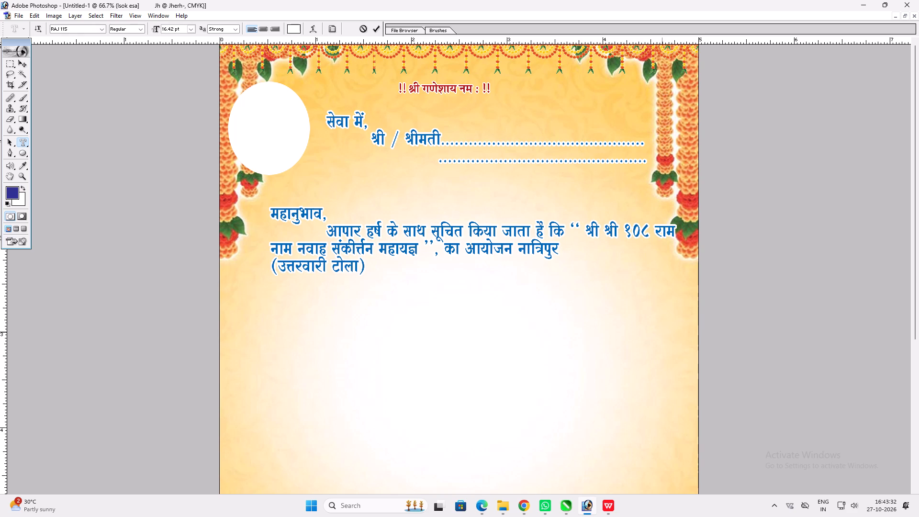
Continue the fourth line with "भैरव बाबा स्थान के प्रांगण में दिनांक".
type("HkSj")
type("o ckck")
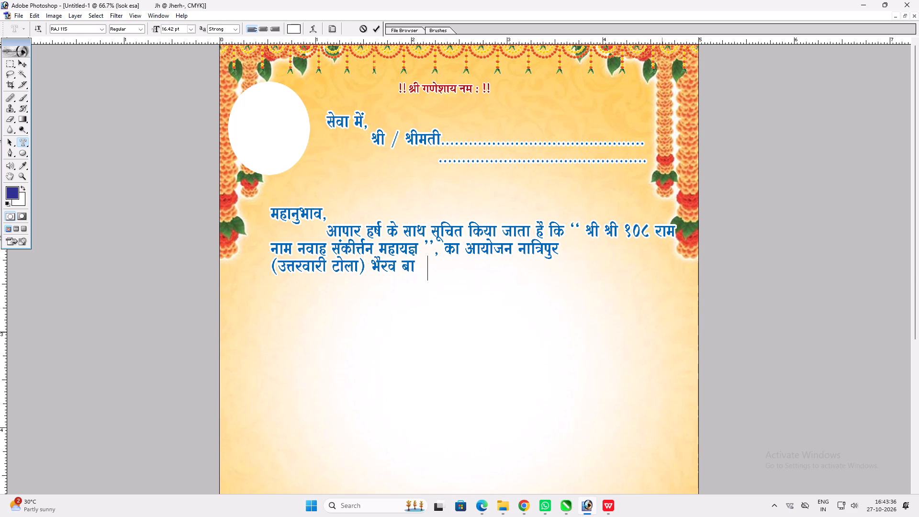
key("space")
type("LFkku")
key("space")
type("ds iz")
type("kx")
key("BackSpace")
type("ax")
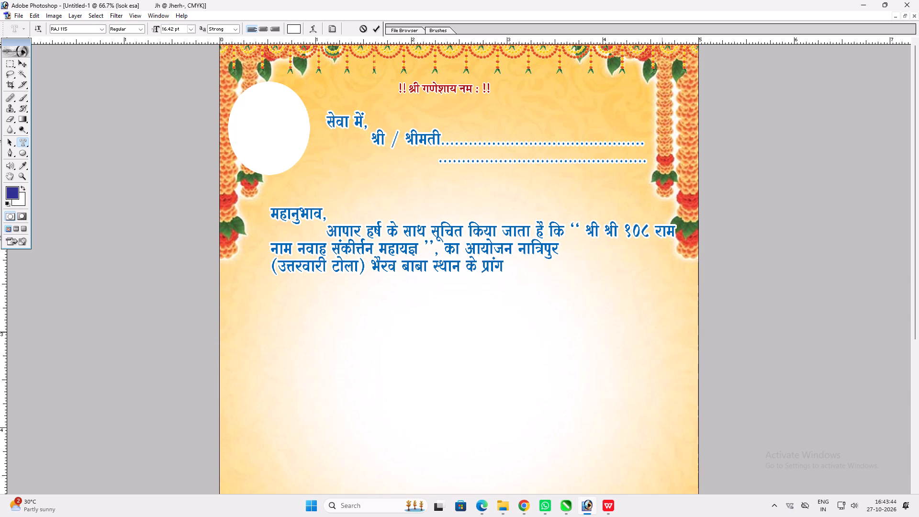
type(".k")
key("space")
type("esa")
key("space")
type("fnukad")
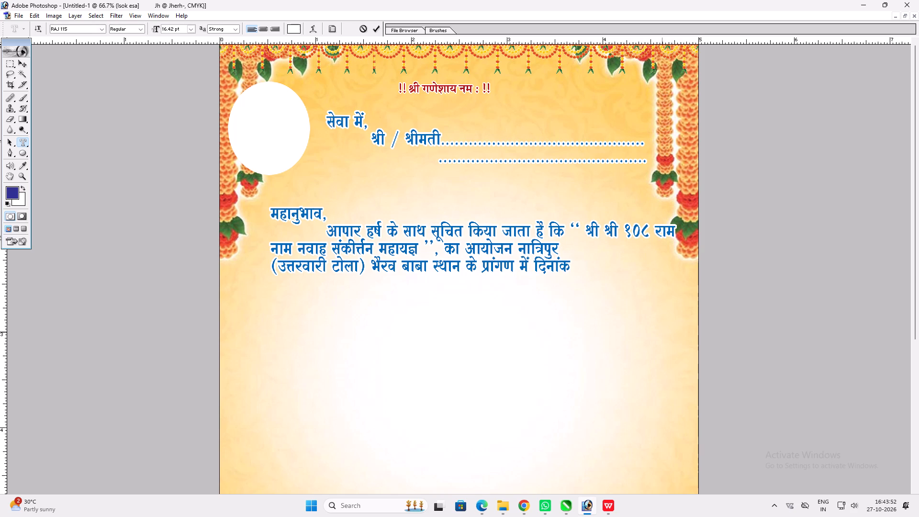
Add the date "२ नवम्बर" after "दिनांक" on the fourth line, followed by a line break.
key("space")
type("2")
key("space")
type("uoEcj")
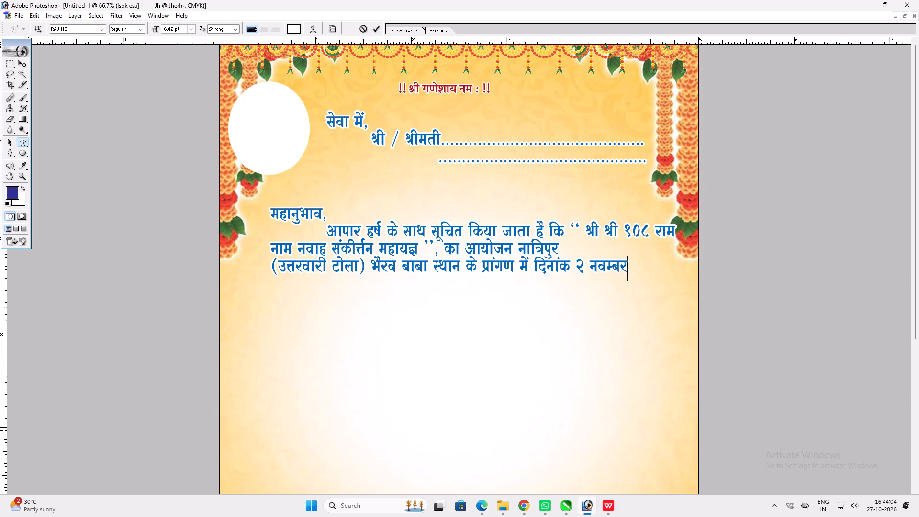
key("Return")
Correct the place name at the end of the third line to "नाजिरपुर".
left_click_drag(541, 254, 536, 255)
key("Right")
key("Left")
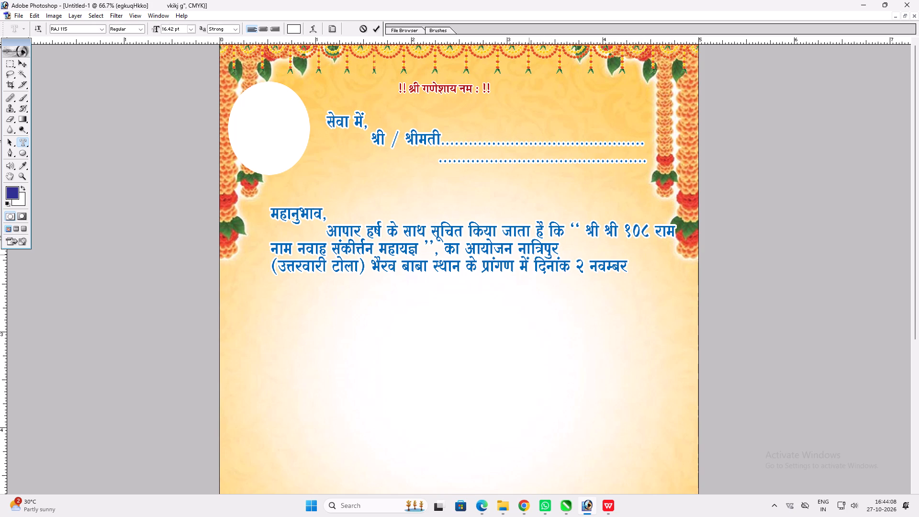
key("Right")
key("BackSpace")
key("t")
key("j")
key("shift+Right")
key("BackSpace")
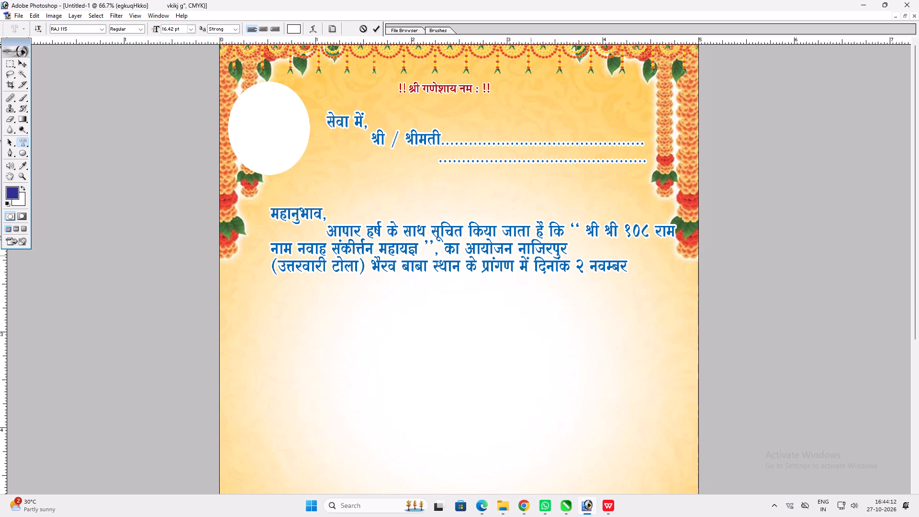
Append the year "२०२६" after "नवम्बर" on the fourth line and start a fifth line.
left_click(574, 250)
left_click(579, 270)
key("End")
key("space")
type("2026")
key("Return")
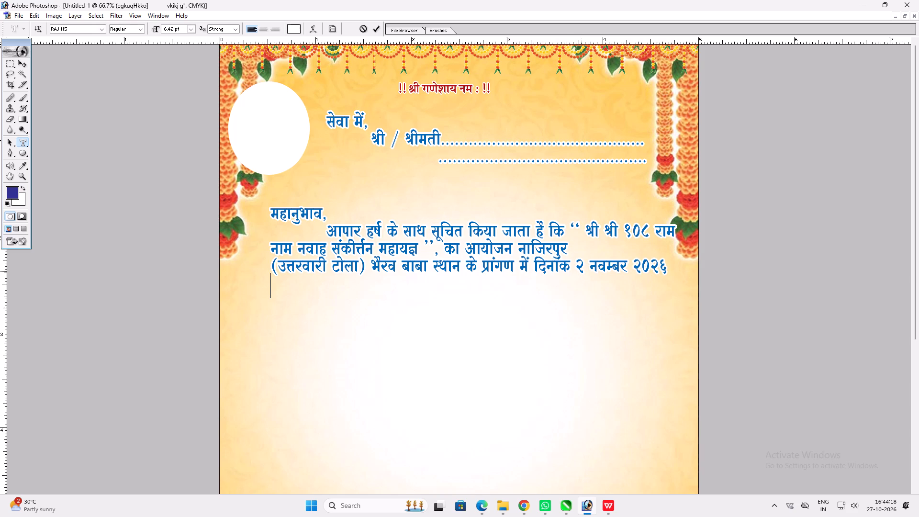
Begin the fifth line with "सोमवार" followed by a space and an opening parenthesis.
key("e")
key("BackSpace")
type("lkse")
type("okj")
key("space")
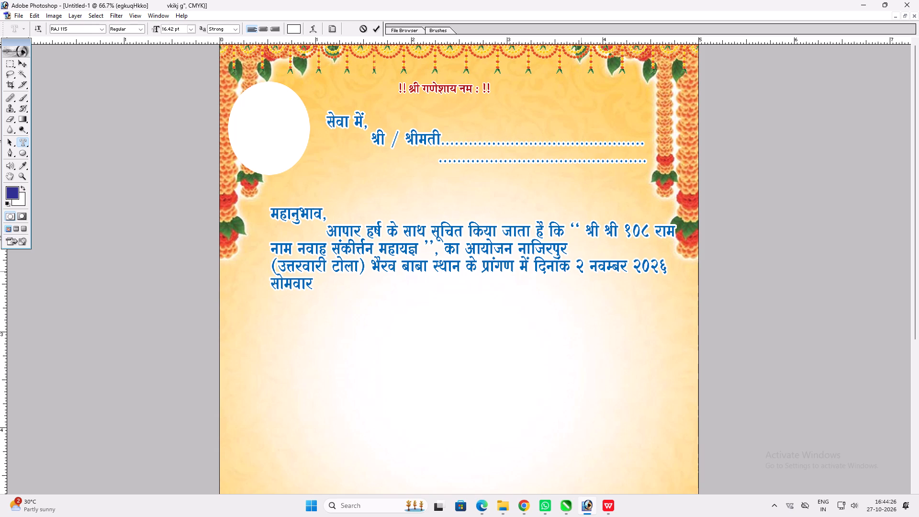
key("alt+0")
key("alt+1")
key("alt+8")
key("alt+8")
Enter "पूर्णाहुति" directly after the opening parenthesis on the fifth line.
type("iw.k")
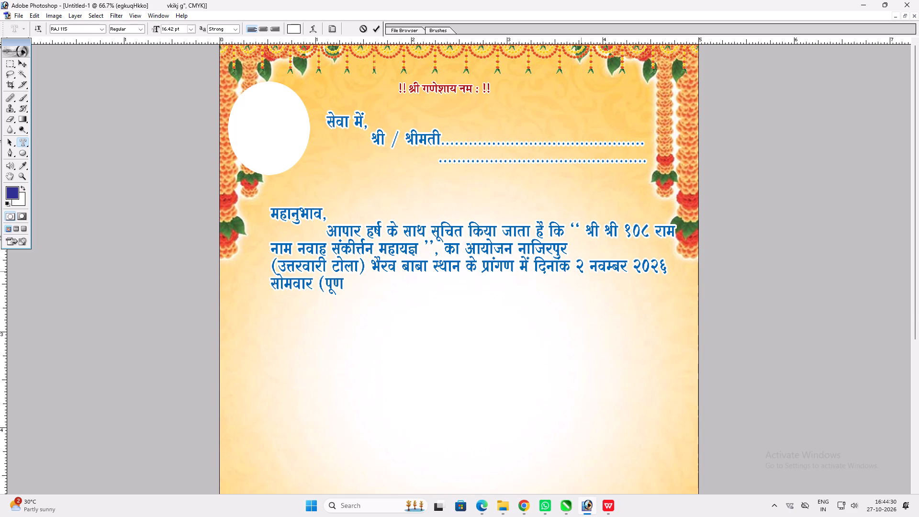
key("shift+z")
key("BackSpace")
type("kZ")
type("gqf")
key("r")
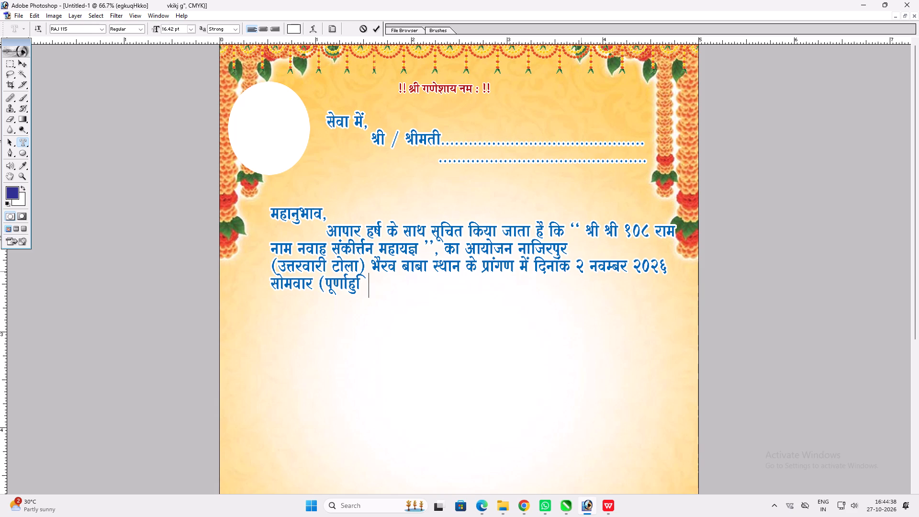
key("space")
Add the closing parenthesis directly after "पूर्णाहुति", with no space before it and one space following.
key("alt+0")
key("alt+1")
key("alt+8")
key("alt+9")
key("BackSpace")
key("BackSpace")
key("alt+0")
key("alt+1")
key("alt+8")
key("alt+9")
key("space")
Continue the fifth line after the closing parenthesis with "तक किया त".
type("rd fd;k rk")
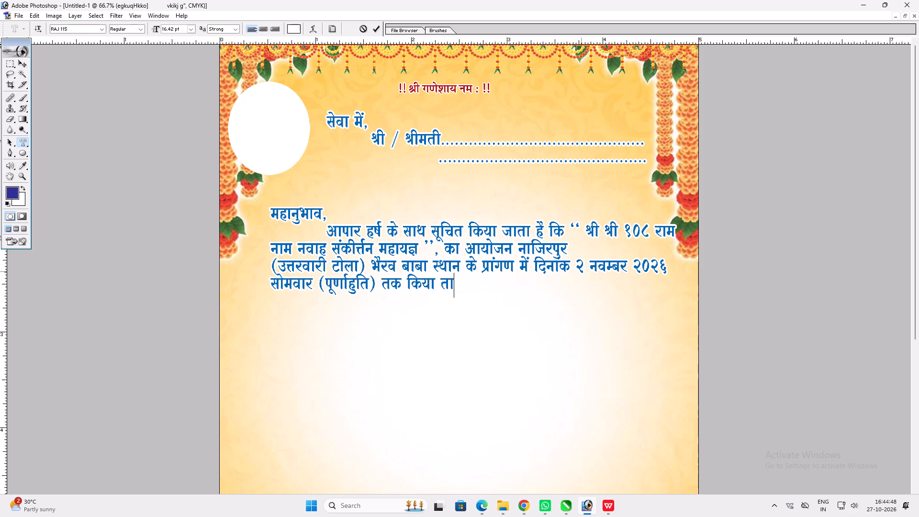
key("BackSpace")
Replace the word inside the fifth line's parentheses with "कार्तिक मास" and a trailing space.
left_click_drag(370, 288, 326, 286)
type("dkf")
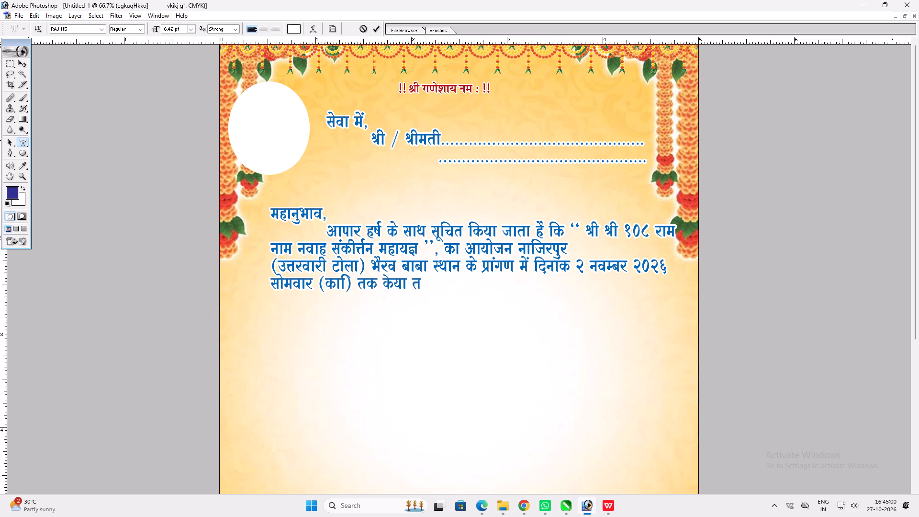
type("rZd kl=")
key("BackSpace")
key("BackSpace")
key("BackSpace")
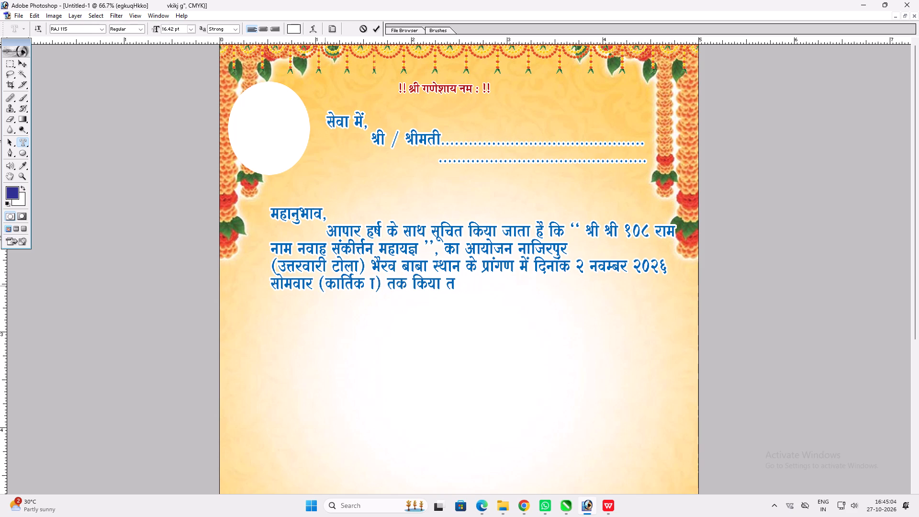
type("ekl")
key("space")
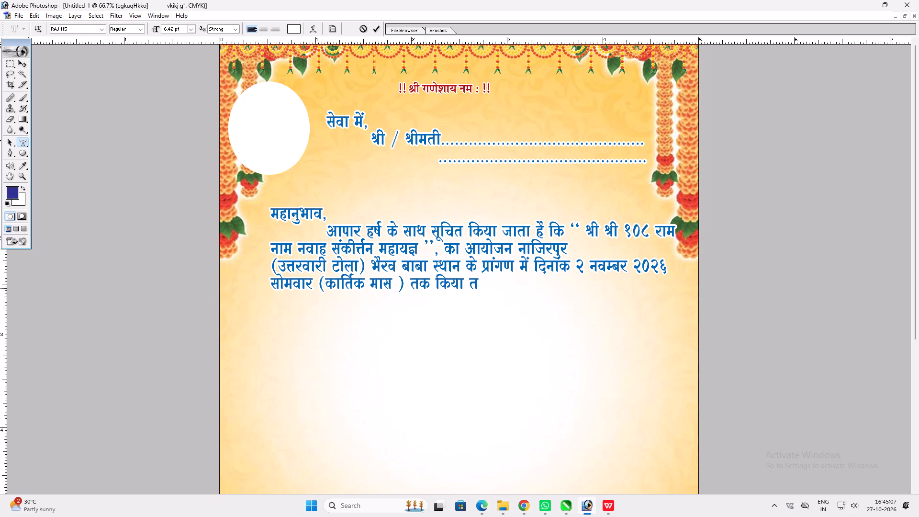
Replace the text after the closing parenthesis on the fifth line with "राधाअष्टमी" and a space.
left_click_drag(411, 282, 646, 282)
type("jk")
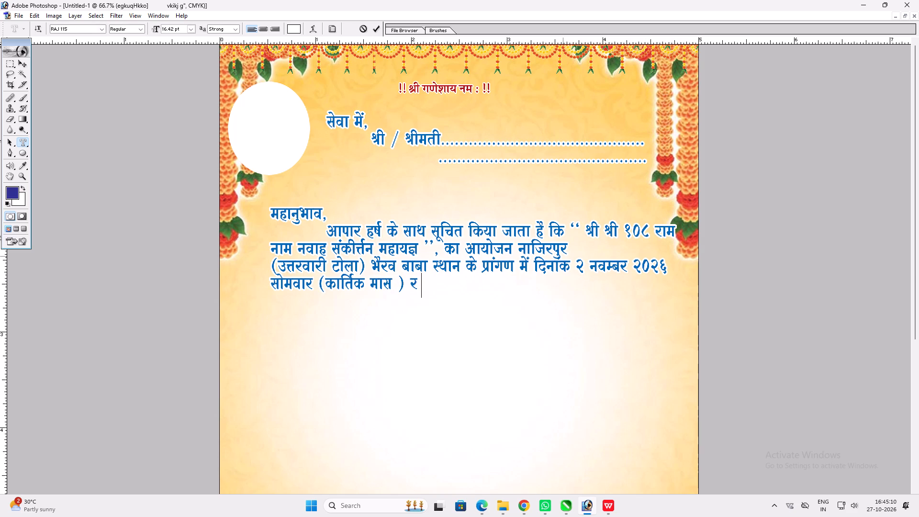
type("/kk")
key("v")
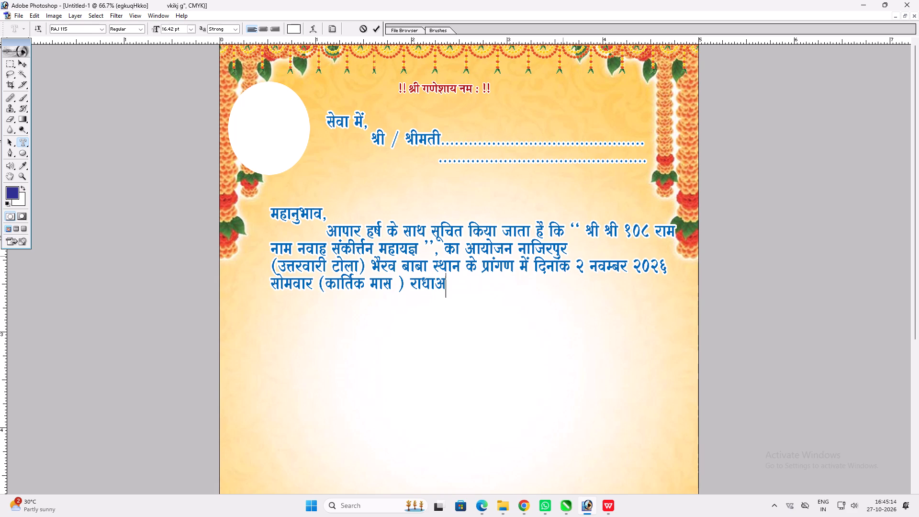
type("\"Ve")
type("h")
key("space")
Continue the fifth line with "के दिनांक".
type("ds")
key("space")
type("fnukaa")
key("BackSpace")
key("d")
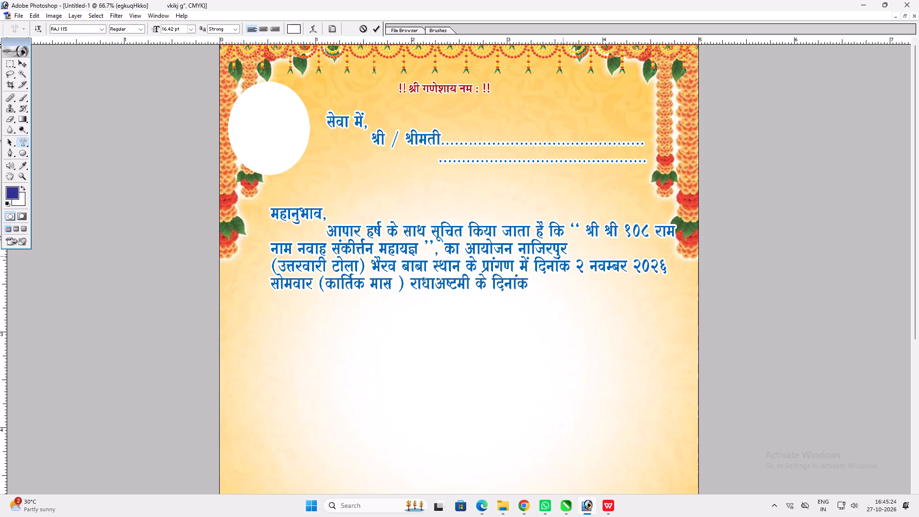
Add the date "११ नवम्बर" after "दिनांक" on the fifth line, followed by a space.
key("space")
type("23")
key("space")
key("BackSpace")
key("BackSpace")
key("BackSpace")
type("11")
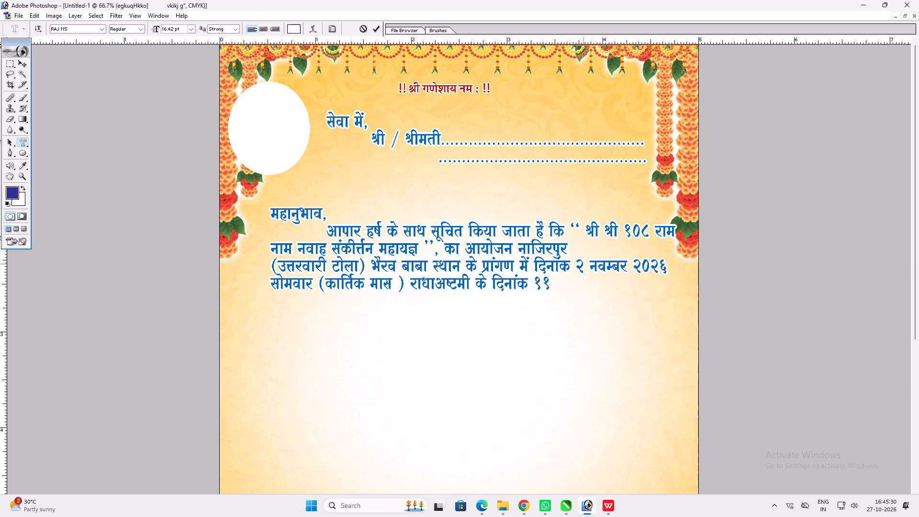
key("space")
type("uoEc")
type("j")
key("space")
Finish the fifth line's date with the year "२०२६" and begin a sixth line with "बुधवार" and a space.
key("2")
type("026")
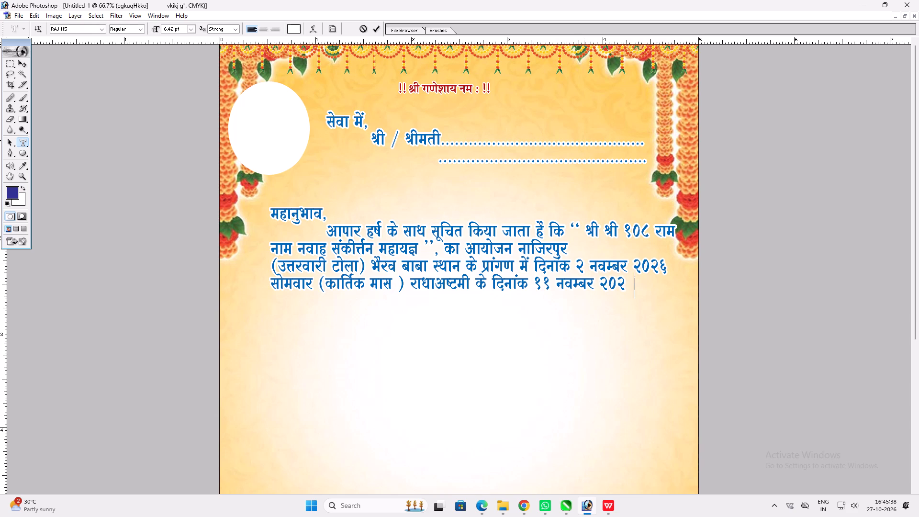
key("Return")
type("cq/kokj")
key("space")
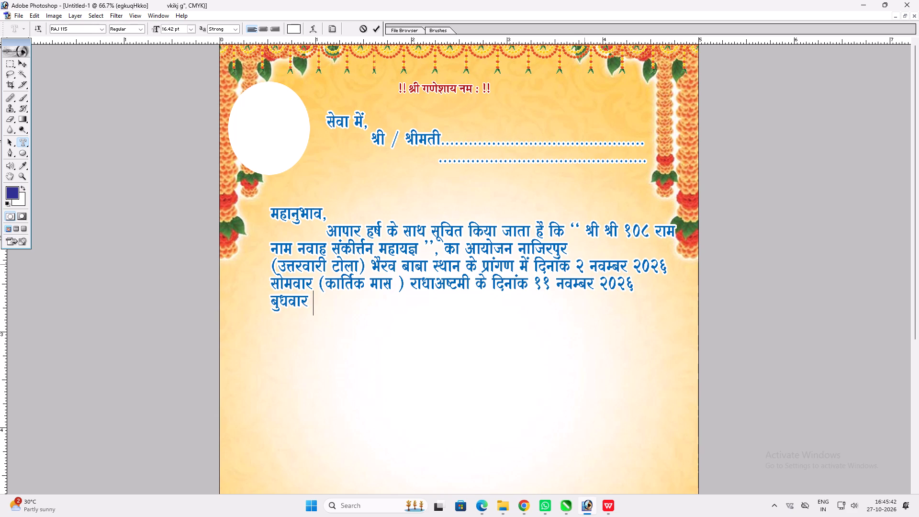
Add "(पुर्णाहुति)" in parentheses after "बुधवार" on the sixth line.
key("alt+0")
key("alt+1")
key("alt+8")
key("alt+8")
key("alt+0")
key("alt+1")
key("alt+8")
key("alt+8")
type("iq")
type(".kkZ")
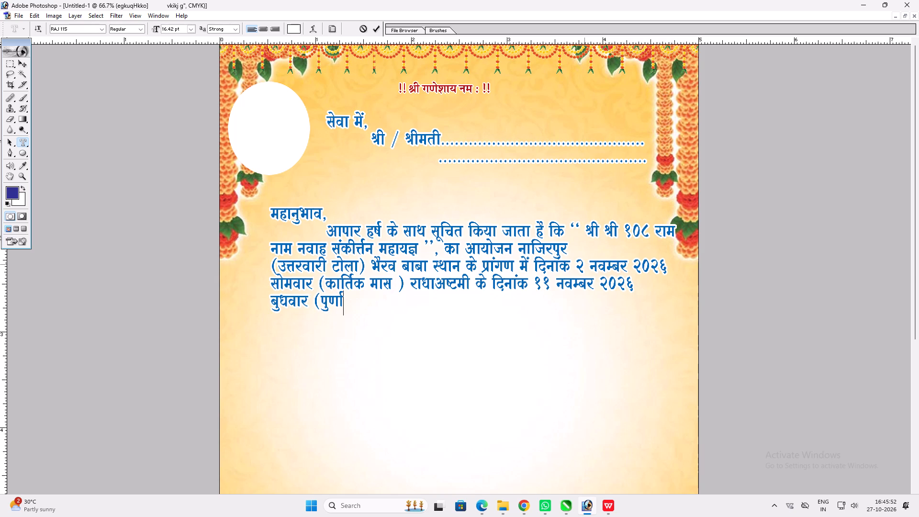
key("g")
type("qfr")
key("alt+0")
key("alt+1")
key("alt+8")
key("alt+9")
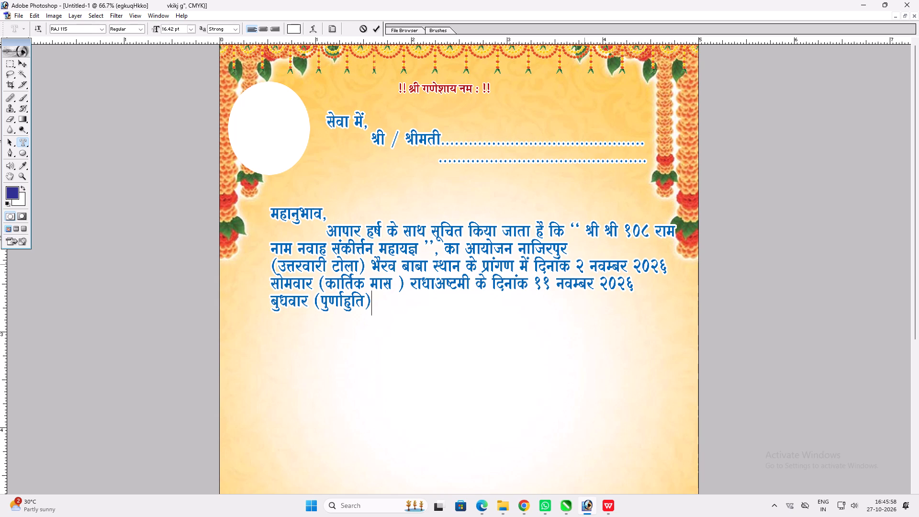
Complete the sixth line after the parentheses with "तक किया जा रहा है ।".
key("space")
type("rd")
key("space")
type("fd;k")
key("space")
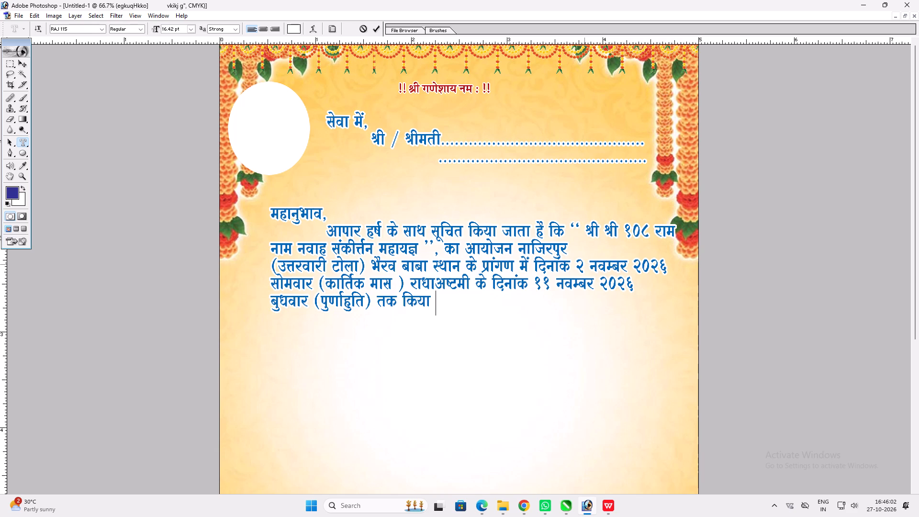
type("tk jgk")
key("space")
type("gS A")
Increase the line spacing of the whole invitation paragraph by several increments and commit the text.
key("ctrl+a")
key("alt+Down")
key("alt+Down")
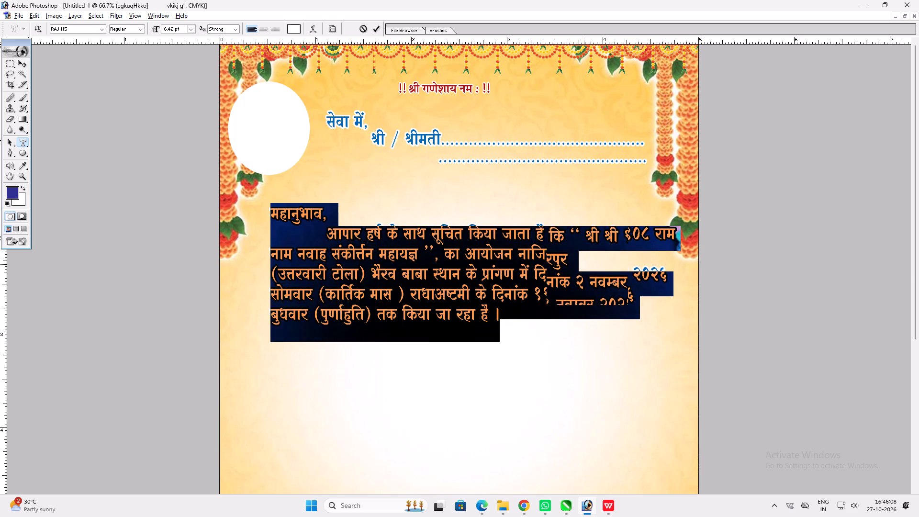
key("alt+Down")
key("alt+Down")
key("ctrl+z")
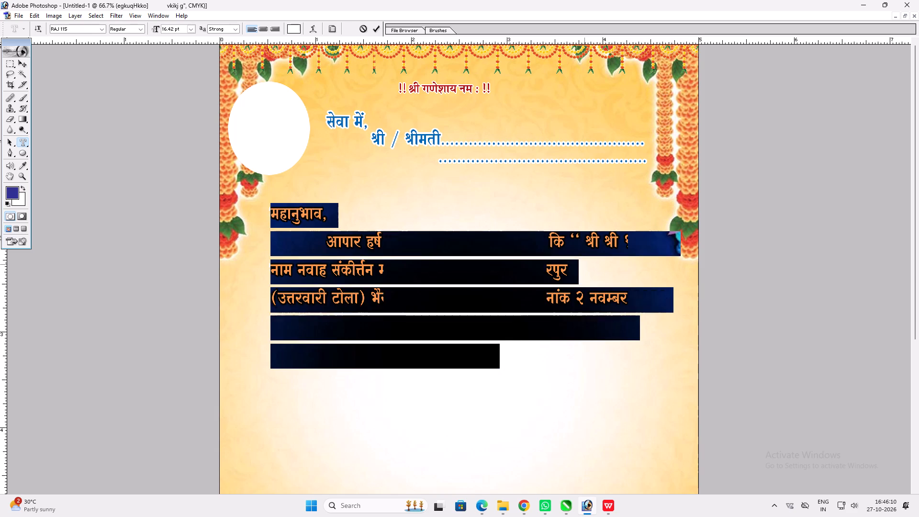
key("ctrl+Return")
Stretch the invitation paragraph slightly taller, to a text size of 17.25 pt, and shift it a little down and left.
key("ctrl+t")
left_click_drag(483, 205, 491, 202, "alt+shift")
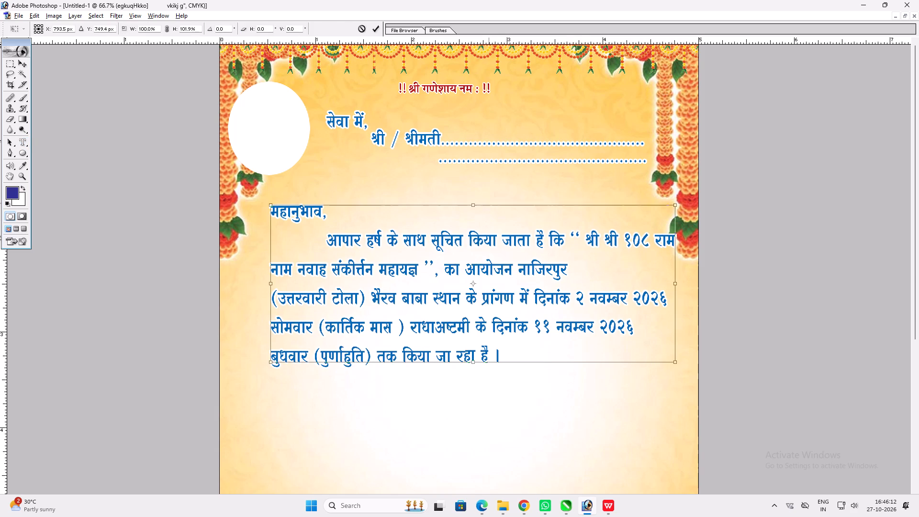
left_click_drag(491, 202, 492, 202, "alt+shift")
key("shift+Return")
key("v")
left_click_drag(524, 281, 516, 290)
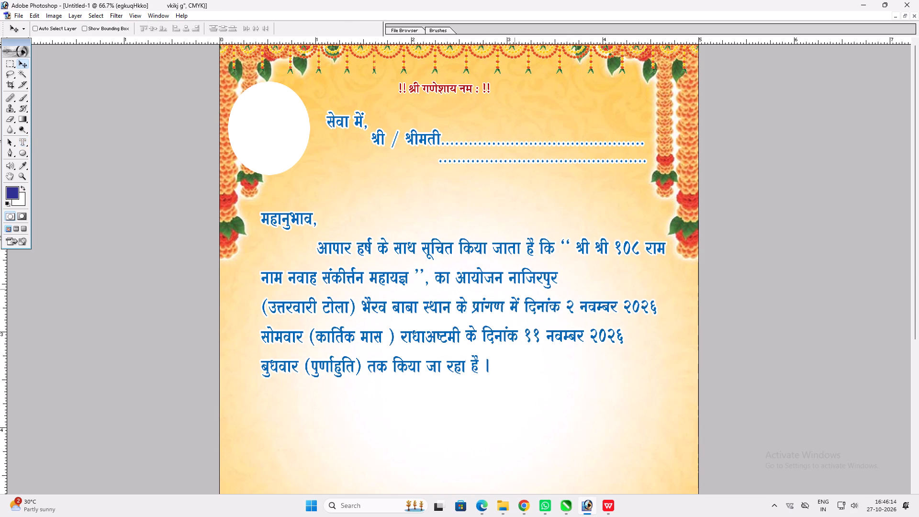
left_click_drag(516, 290, 516, 291)
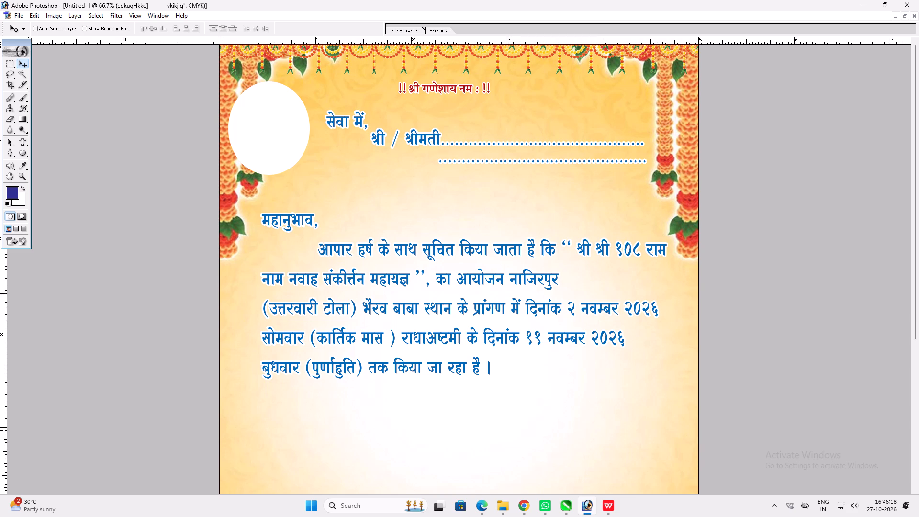
Increase the line spacing of the whole invitation paragraph by one more increment and commit the text.
key("space")
key("space")
left_click_drag(537, 328, 532, 244)
key("t")
left_click(463, 283)
key("ctrl+a")
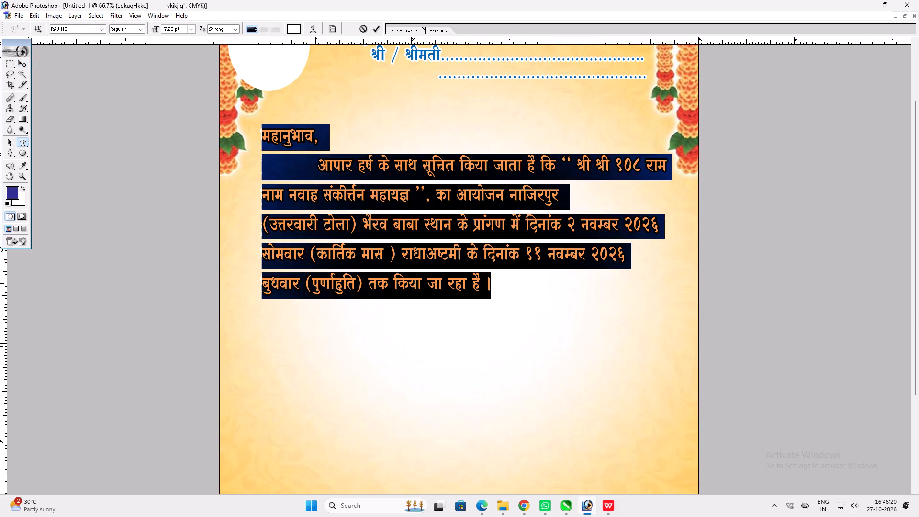
key("alt+Down")
key("ctrl+z")
key("Return")
key("v")
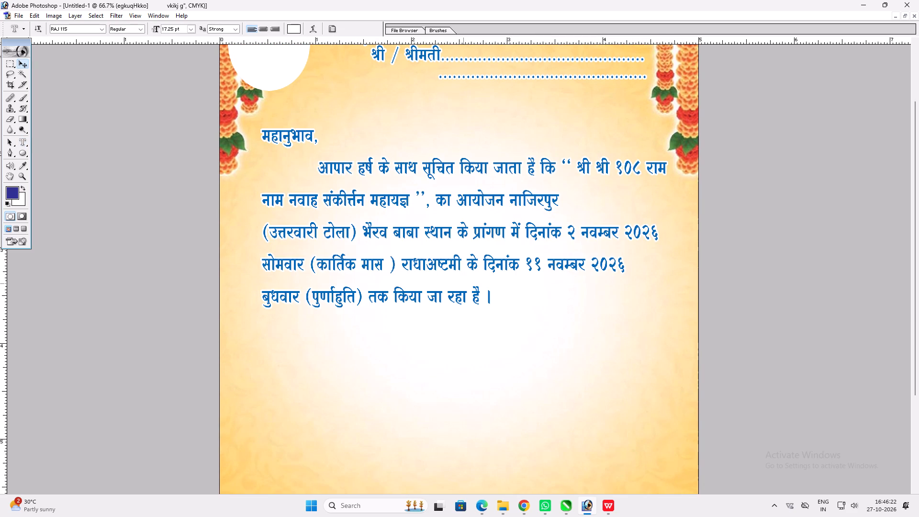
Duplicate the invitation paragraph, placing the copy slightly lower on the card.
key("v")
left_click_drag(450, 301, 457, 334, "alt")
Replace the duplicated paragraph's text with "अत" and position it beneath the invitation paragraph's last line, near its starting edge.
key("space")
left_click_drag(454, 347, 459, 199)
key("t")
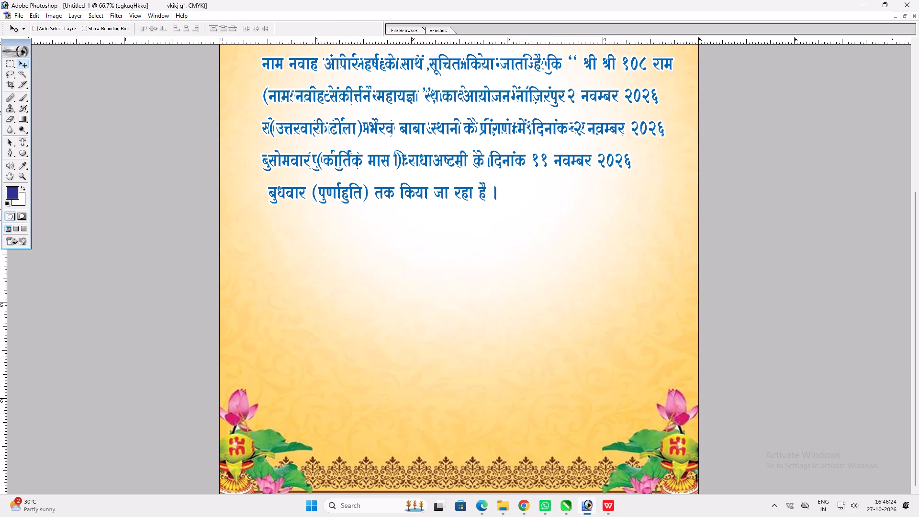
left_click(439, 205)
key("ctrl+a")
key("v")
key("r")
left_click_drag(572, 137, 550, 271)
left_click_drag(513, 184, 530, 223)
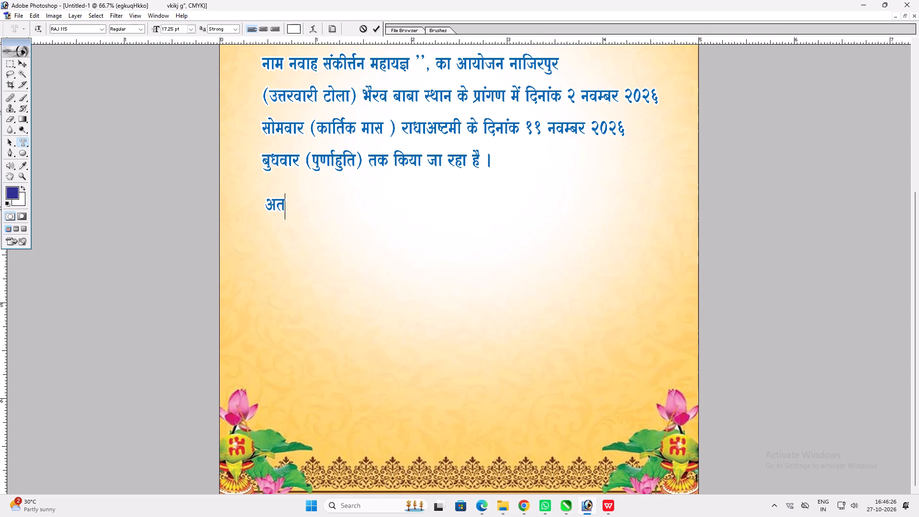
left_click_drag(530, 223, 525, 212)
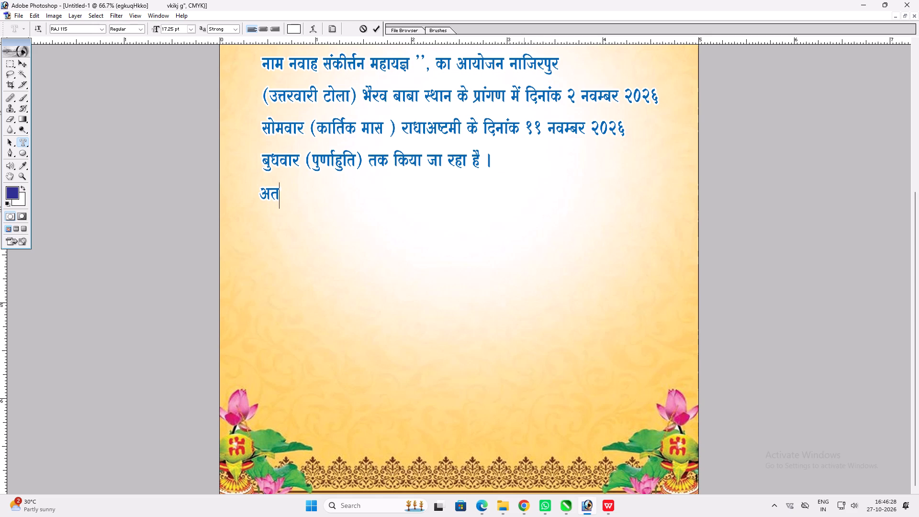
Continue the new text line so that it reads "अतः आप इस महायज्ञ में", followed by a space.
type("%")
key("space")
type("vk")
type("i")
key("space")
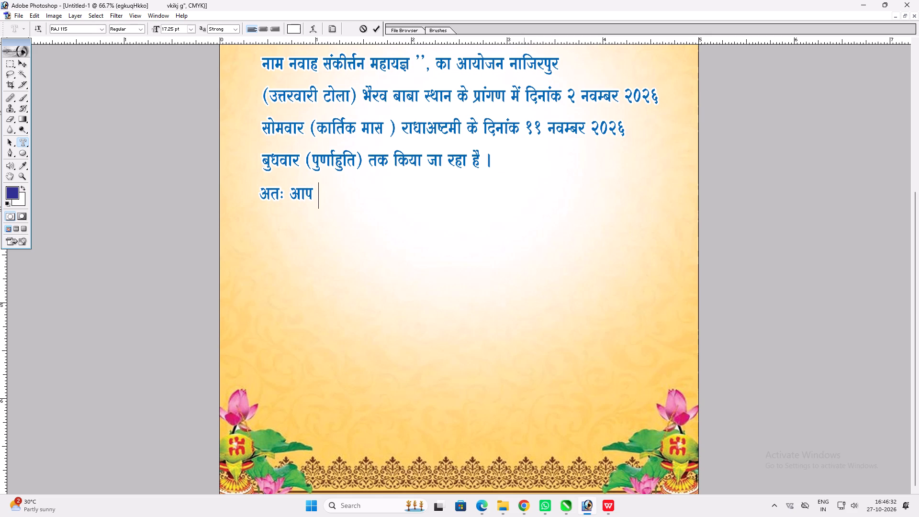
type("bl")
key("space")
type("egk;")
key("shift+braceleft")
key("BackSpace")
key("shift+k")
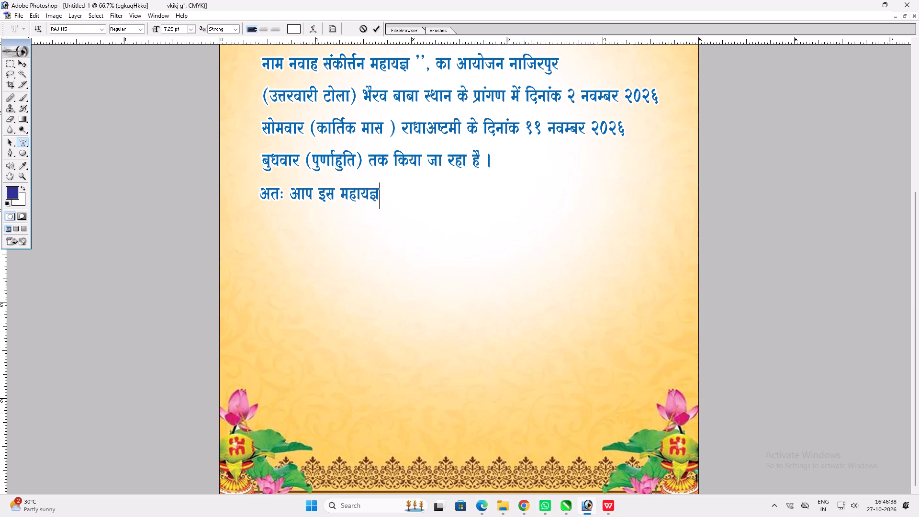
key("space")
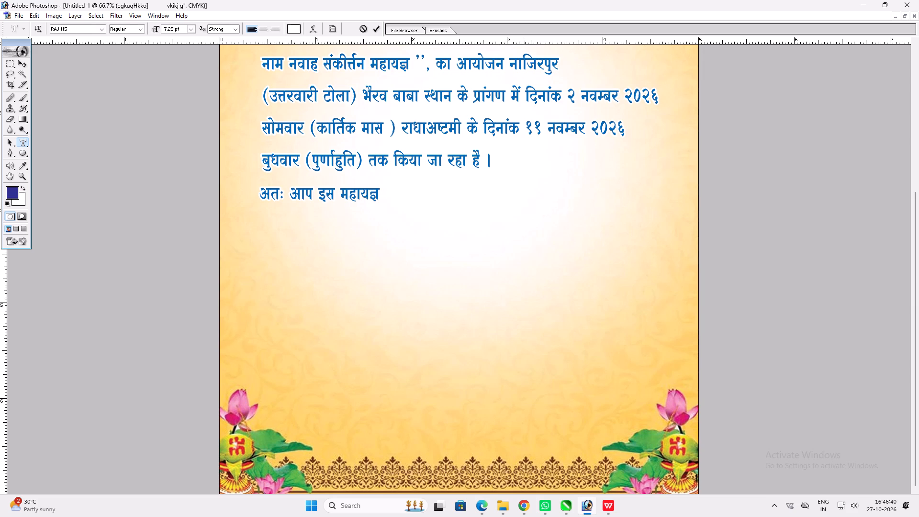
type("esa")
key("space")
Continue the line after "में" with "अपना बहुमुल्य समय देकर भक्तिमय".
type("viuk")
key("space")
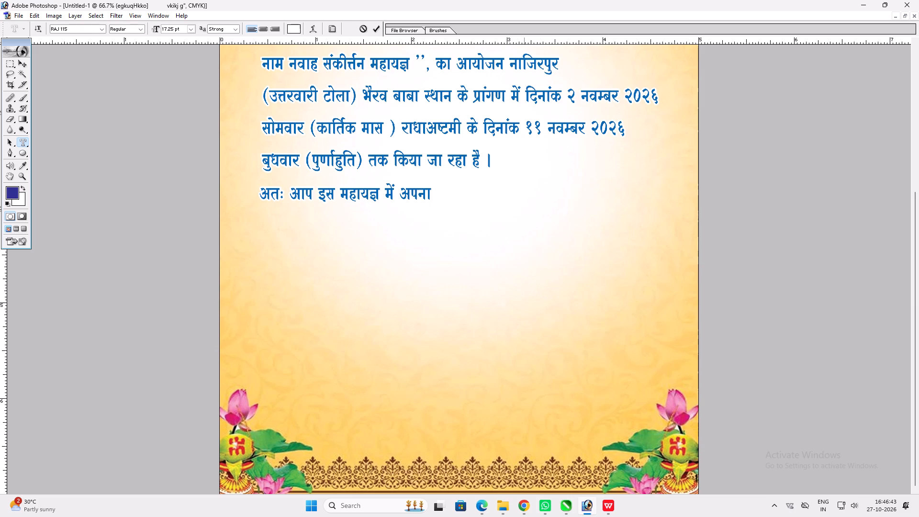
type("cgqE")
key("BackSpace")
type("eq")
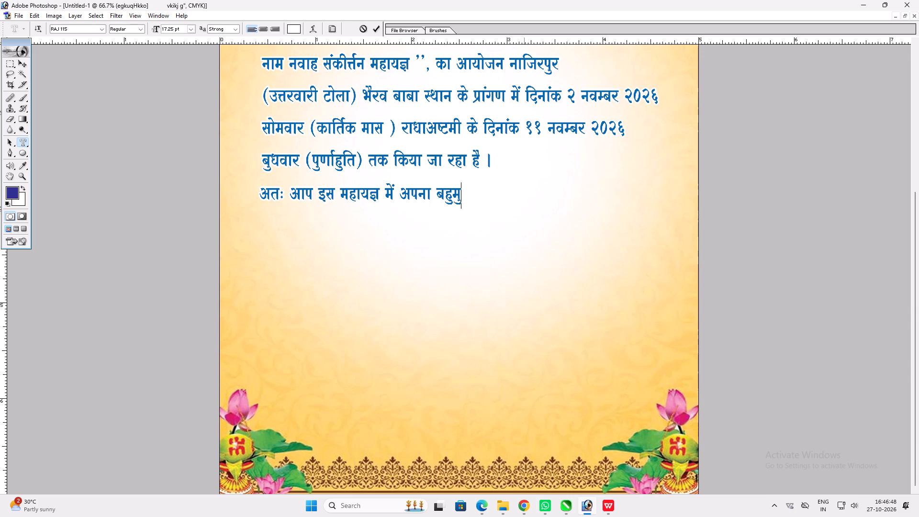
type("Y;")
key("space")
type("e")
key("BackSpace")
type("le;")
key("space")
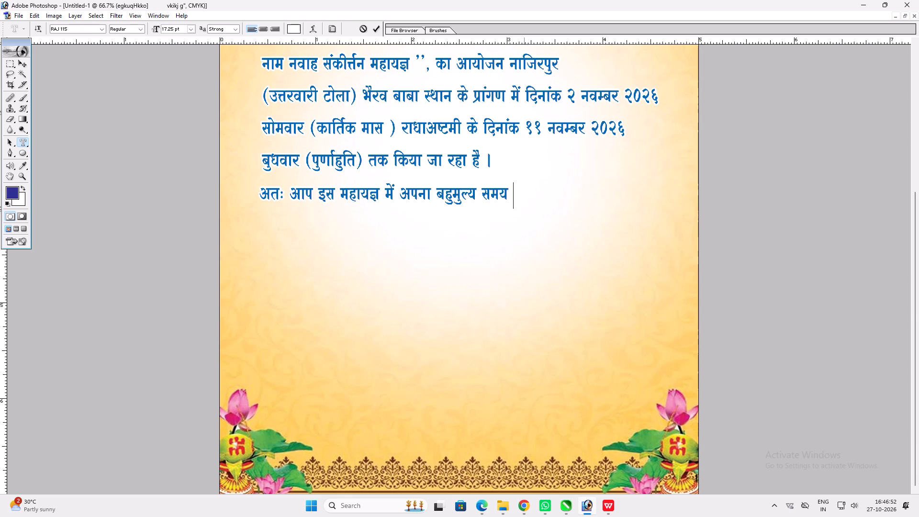
type("nsdj")
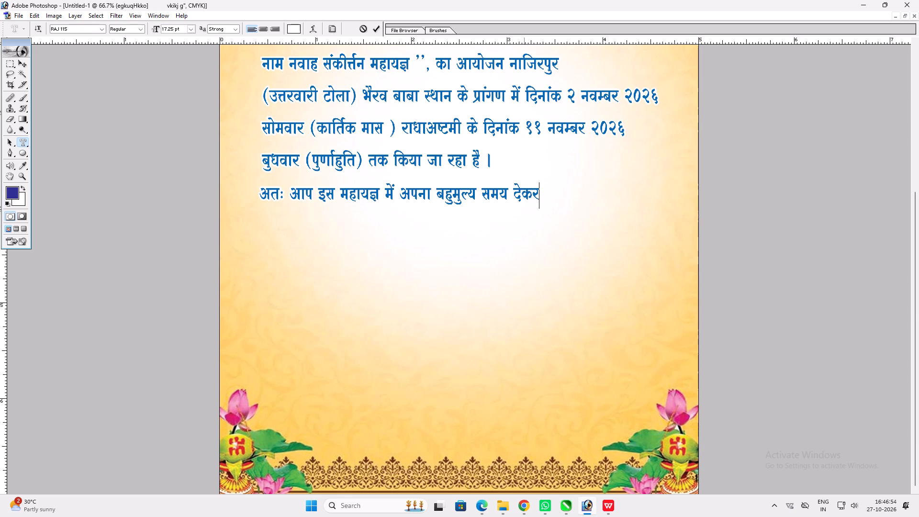
key("space")
type("HkfDr")
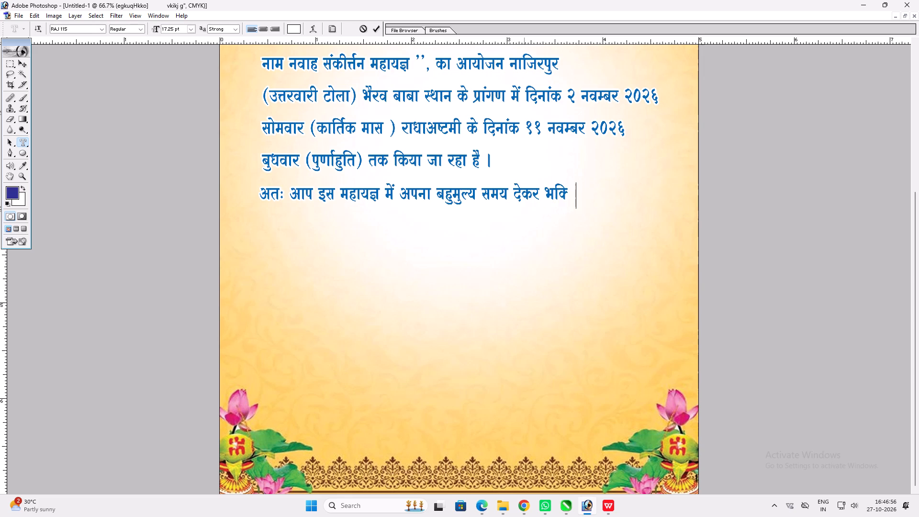
type("e;")
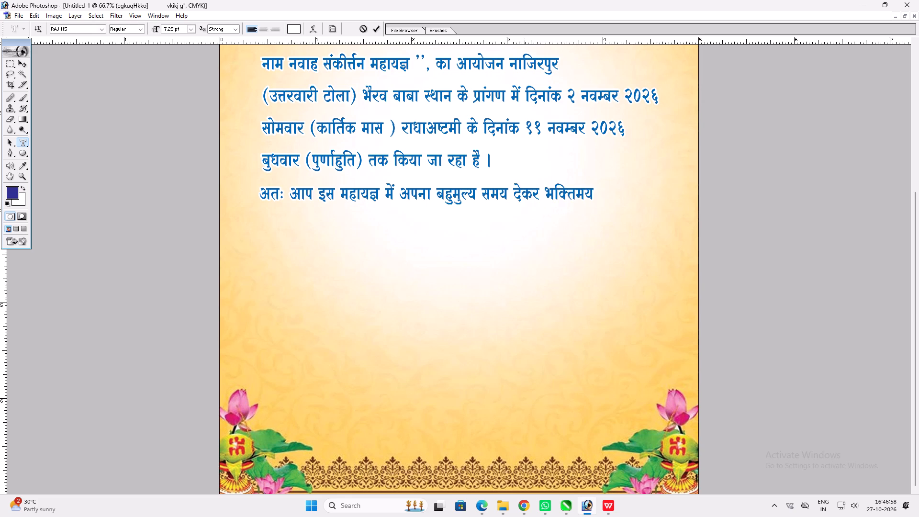
Start a new line under "अतः आप इस महायज्ञ में…" reading "वातावरण का लाभ उठावें".
key("Return")
type("ork")
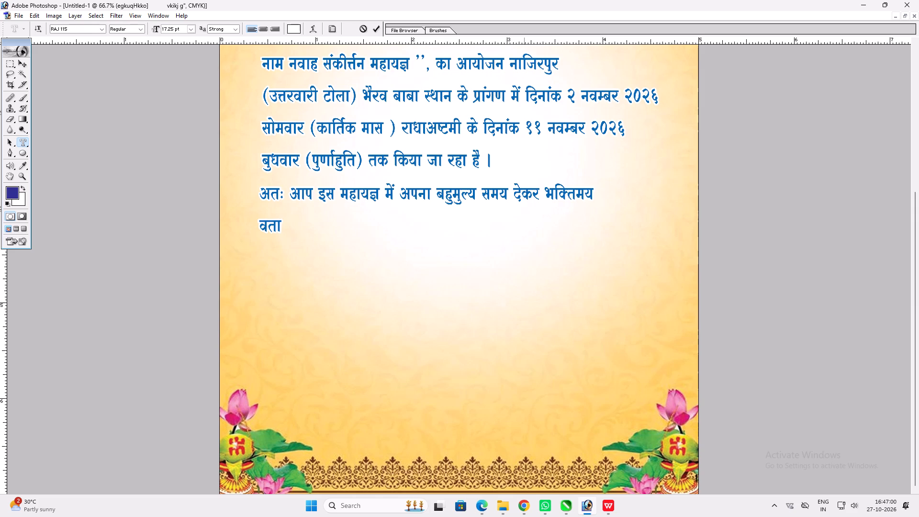
key("o")
key("BackSpace")
key("BackSpace")
key("BackSpace")
type("krkoj.k")
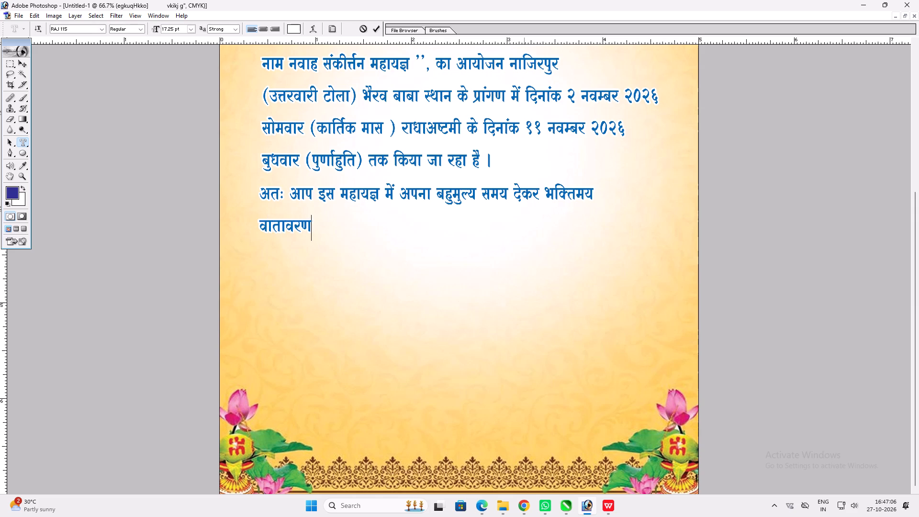
key("space")
type("dk ykHk")
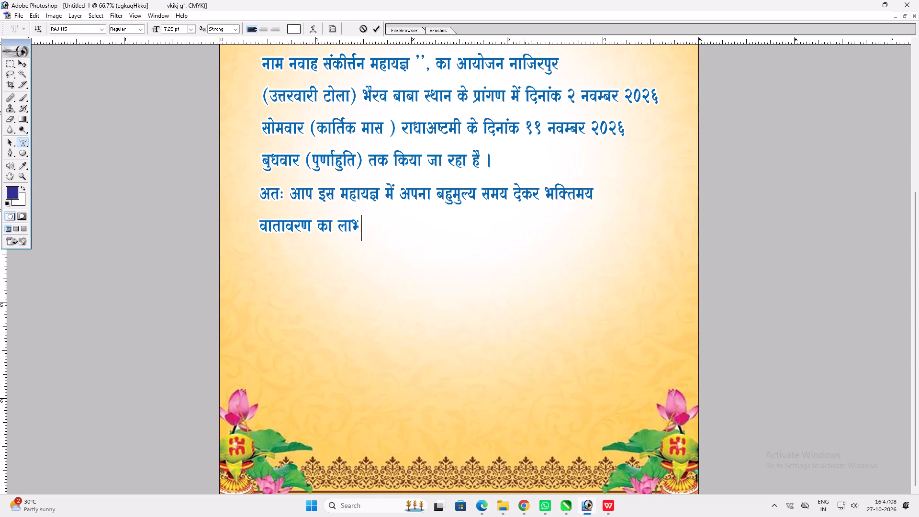
key("space")
type("mBkosa")
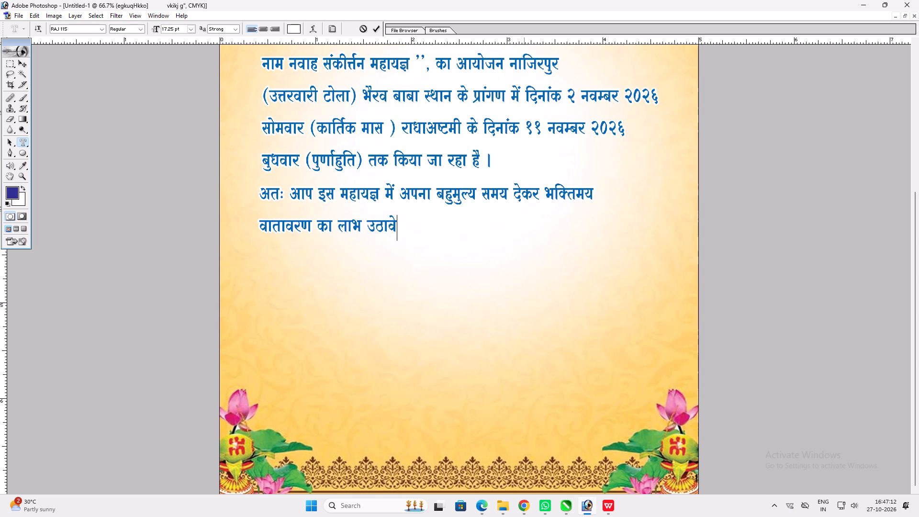
Continue the second line after "उठावें" with "एवं पुण्य के भागी बनें ।".
key("space")
type(",a")
key("BackSpace")
type("oa")
key("space")
type("iq.; dk")
key("space")
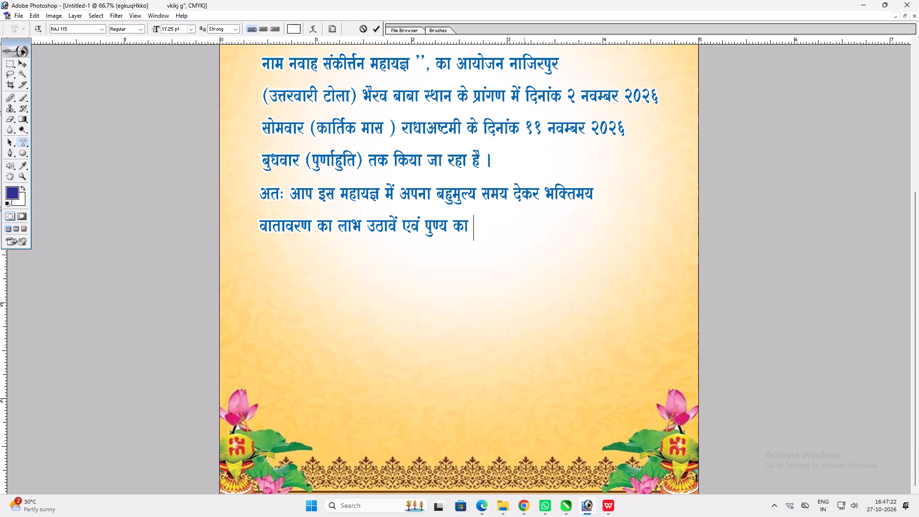
key("BackSpace")
key("BackSpace")
type("s Hkkxh")
key("space")
type("cy")
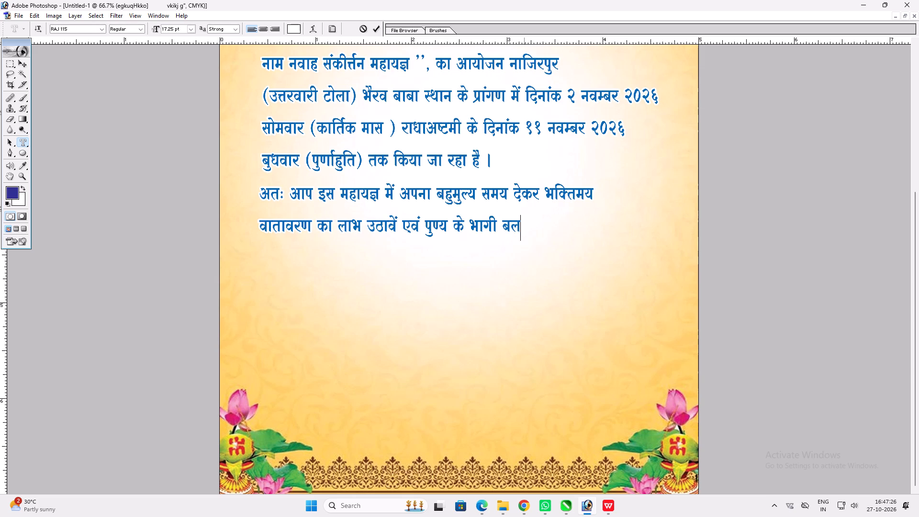
key("BackSpace")
type("usa A")
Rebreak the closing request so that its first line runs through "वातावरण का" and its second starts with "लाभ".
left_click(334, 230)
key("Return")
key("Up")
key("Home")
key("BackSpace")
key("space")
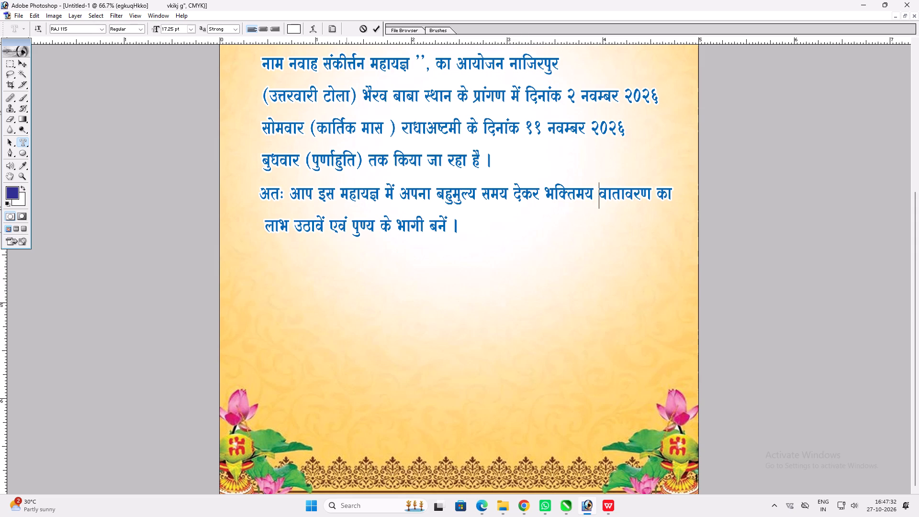
Tighten the line spacing of the whole closing request text slightly.
left_click(349, 233)
key("ctrl+a")
key("alt+Up")
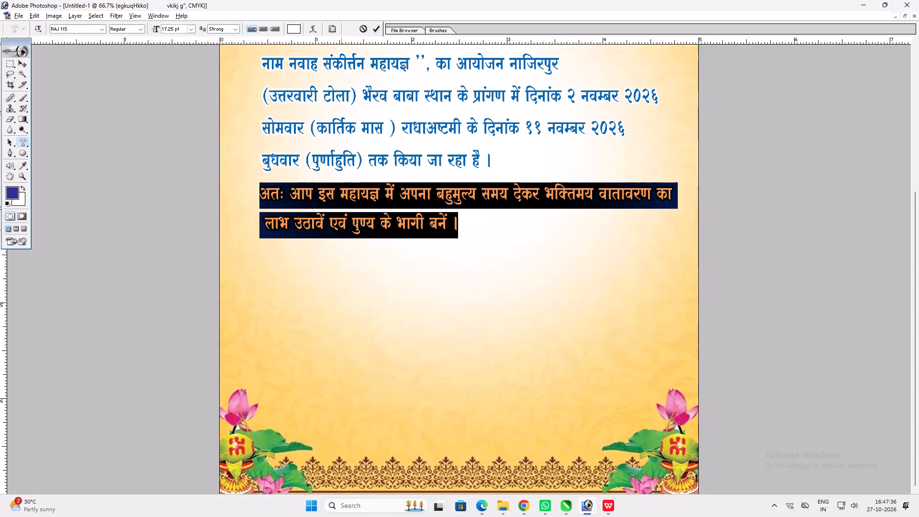
key("z")
key("ctrl+alt+z")
key("ctrl+z")
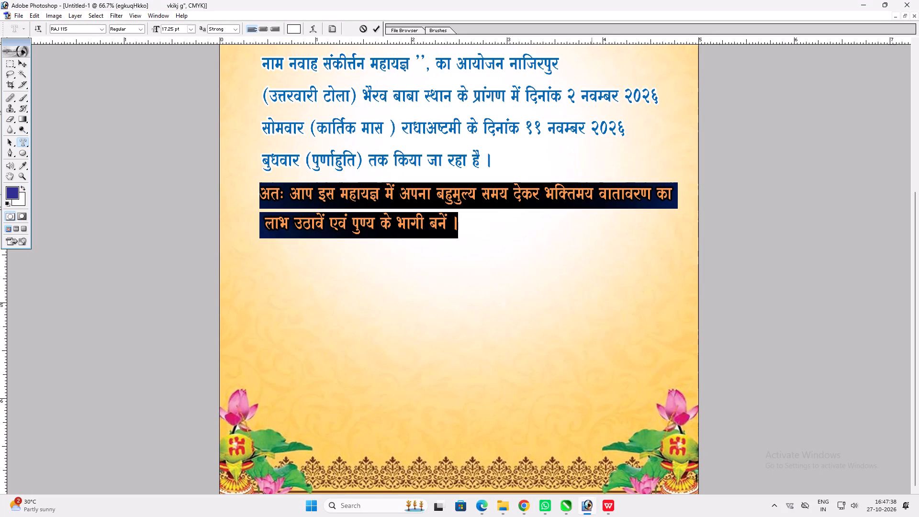
Break the closing request after "भक्तिमय" and rejoin "लाभ उठावें…" to "वातावरण का" on the second line.
left_click(593, 193)
key("Return")
key("Down")
key("Home")
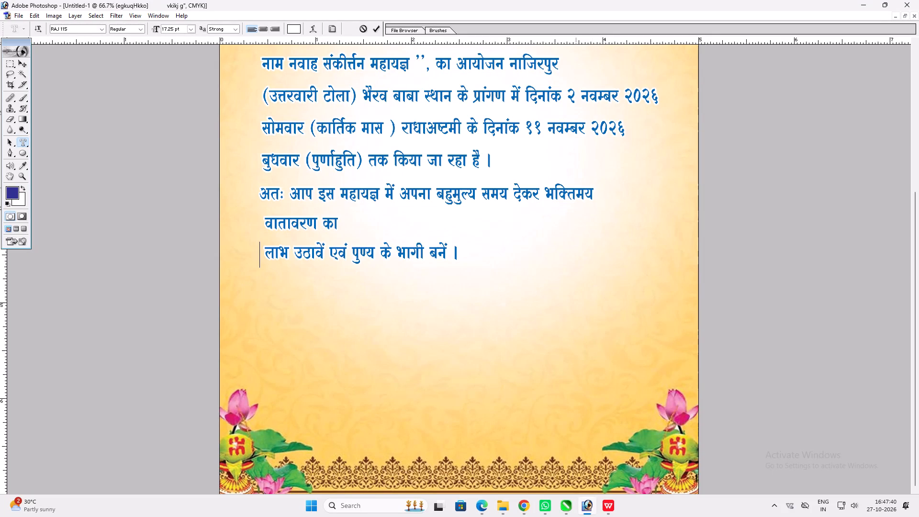
key("BackSpace")
Indent the closing request's first line by inserting eleven spaces before "अतः".
left_click(266, 196)
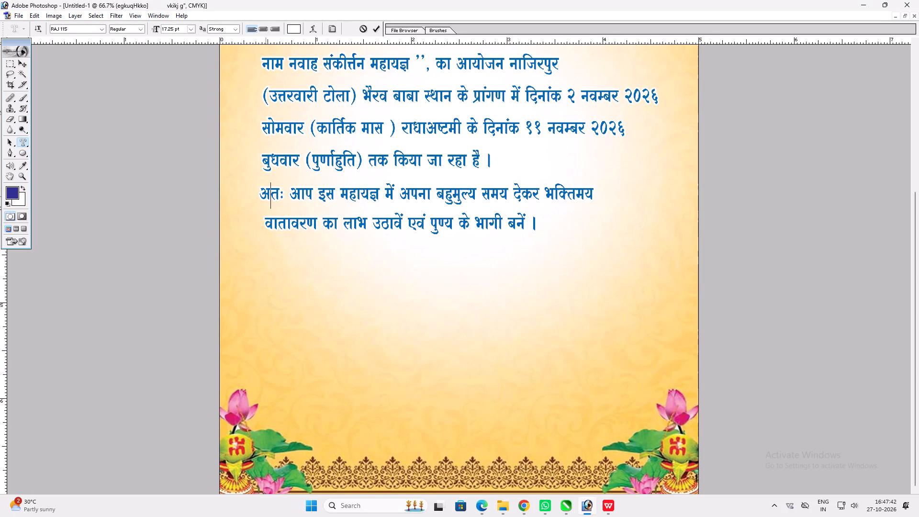
key("space")
key("ctrl+z")
left_click(260, 196)
key("space")
key("space")
key("space")
key("space")
key("space")
key("space")
key("space")
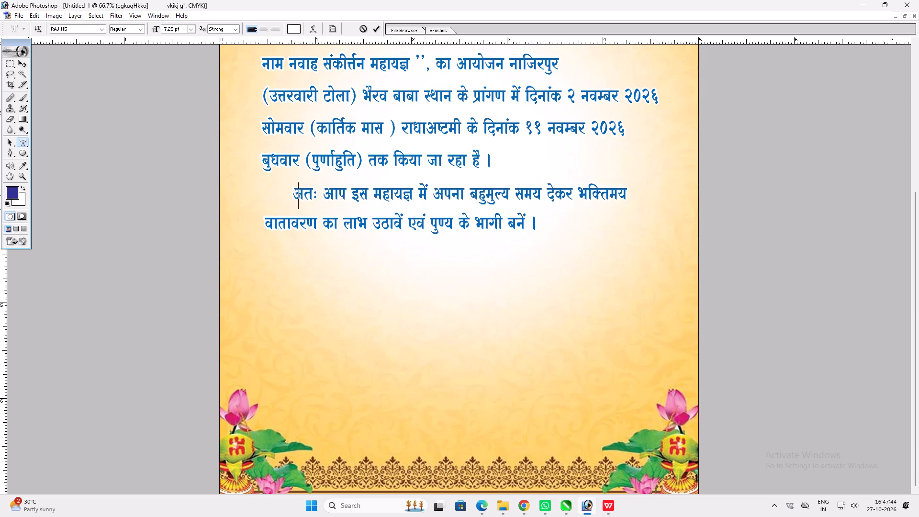
key("space")
key("space")
key("space")
key("space")
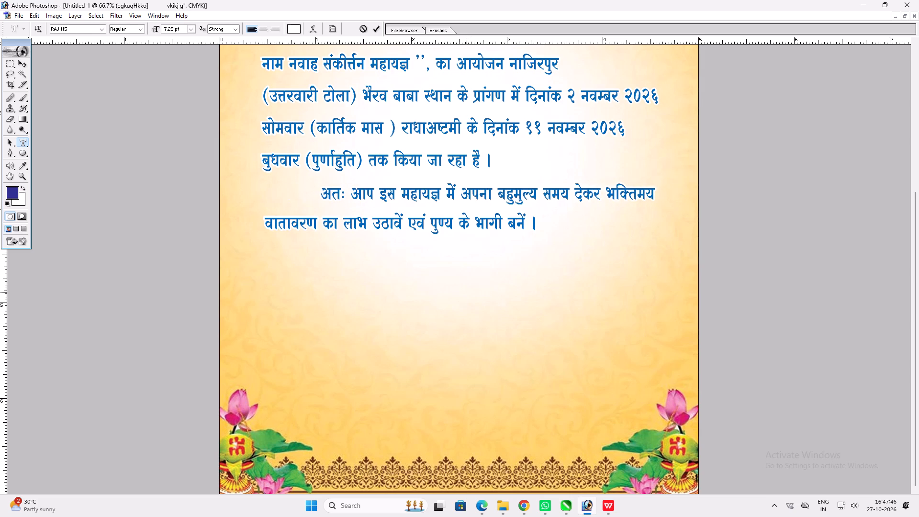
Shift the closing request paragraph slightly toward the card's left edge and commit the text.
left_click_drag(464, 292, 446, 292)
key("Return")
Duplicate the closing request paragraph just beneath itself and replace the copy's text with "महामंत्रः-".
type("vv")
left_click_drag(423, 220, 486, 274, "alt")
key("t")
left_click(467, 270)
key("ctrl+a")
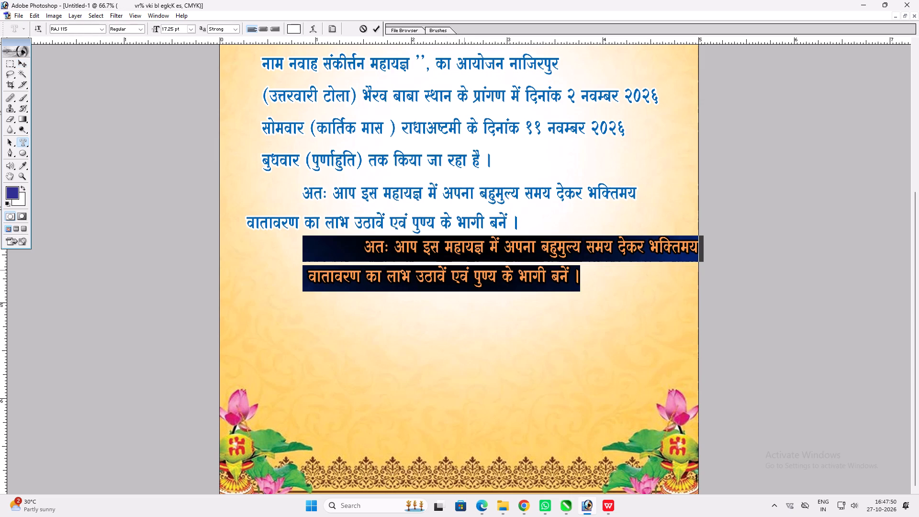
type("egkea=")
key("k")
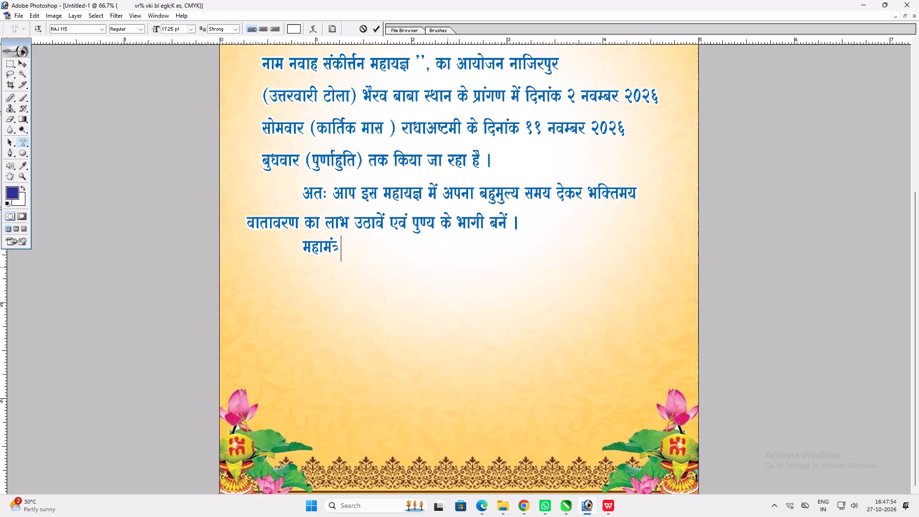
type("%&")
Apply faux italic to the whole "महामंत्रः-" text and commit it.
key("ctrl+a")
key("ctrl+t")
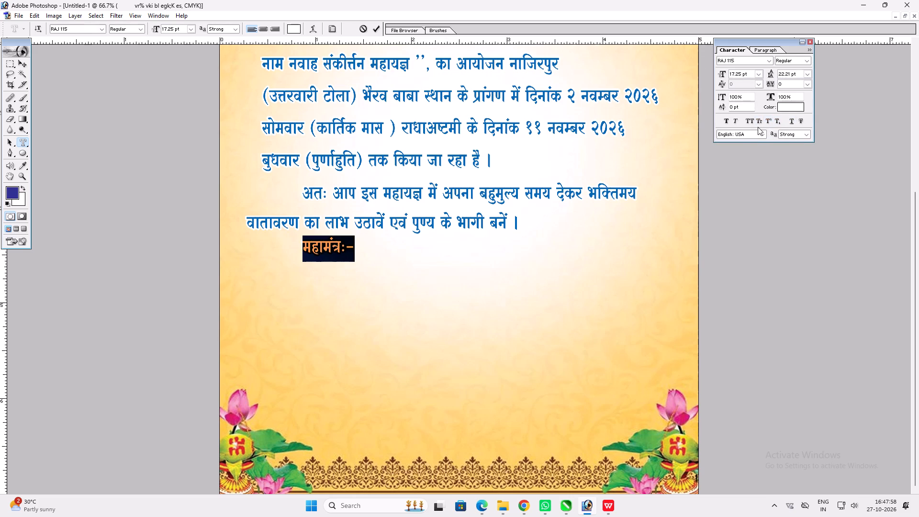
left_click(734, 121)
key("Return")
Move the "महामंत्रः-" heading horizontally toward the card's centre, just beneath the closing request.
key("v")
key("v")
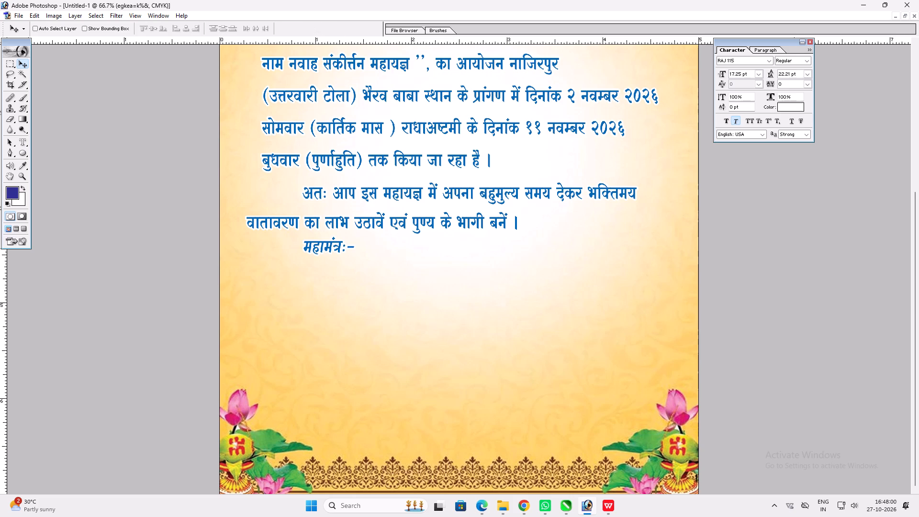
left_click_drag(339, 248, 425, 239, "shift")
key("space")
left_click_drag(517, 310, 467, 313)
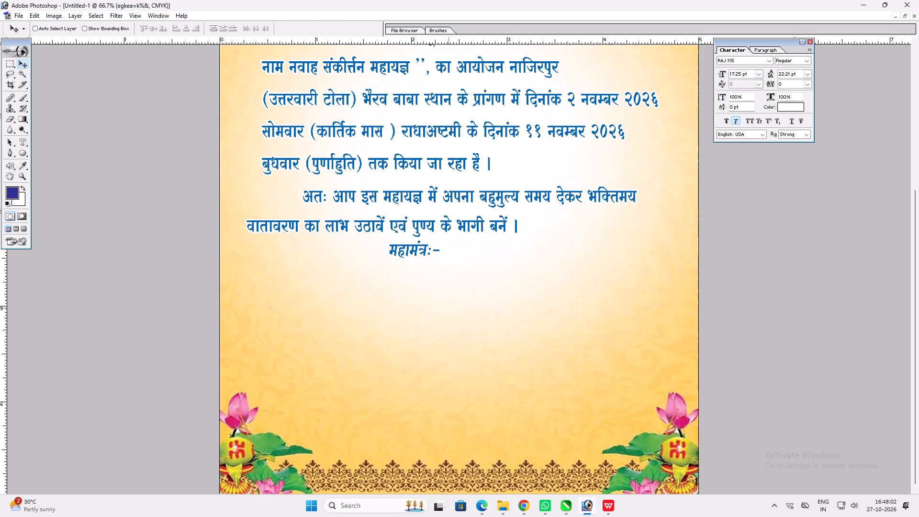
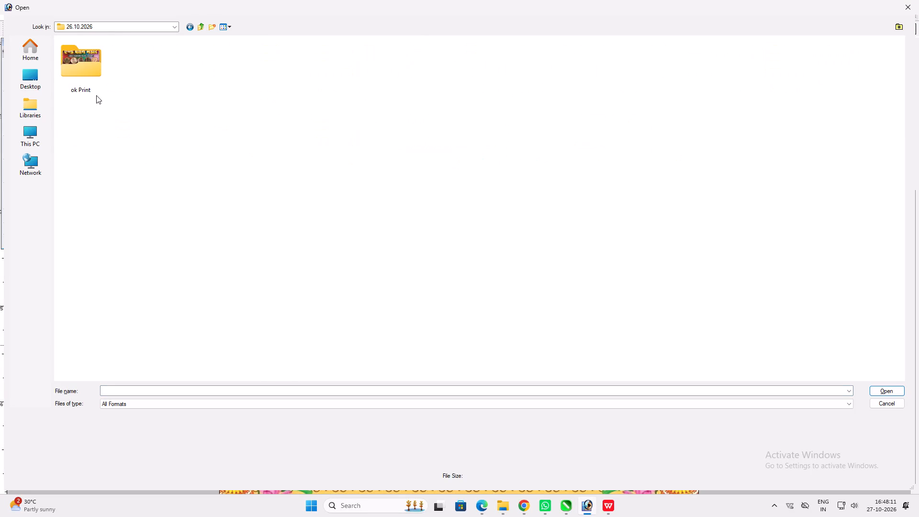
Open "Shree Mat Bhagwat katha5x4= 2 pc Old.tif" from the "Shree Mat bhagwat Katha Awai adda" folder inside "ok Print".
double_click(87, 67)
left_click(157, 77)
key("s")
key("Return")
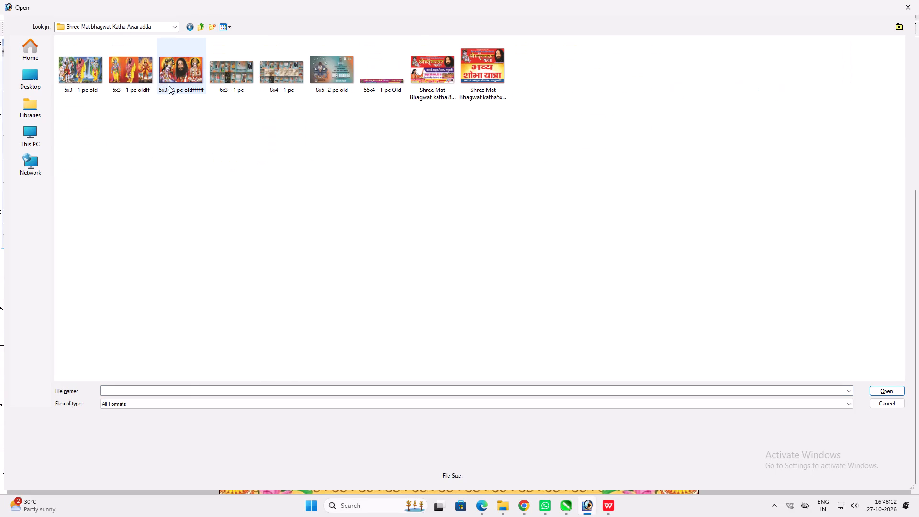
left_click(437, 70)
left_click(498, 64)
key("Return")
key("space")
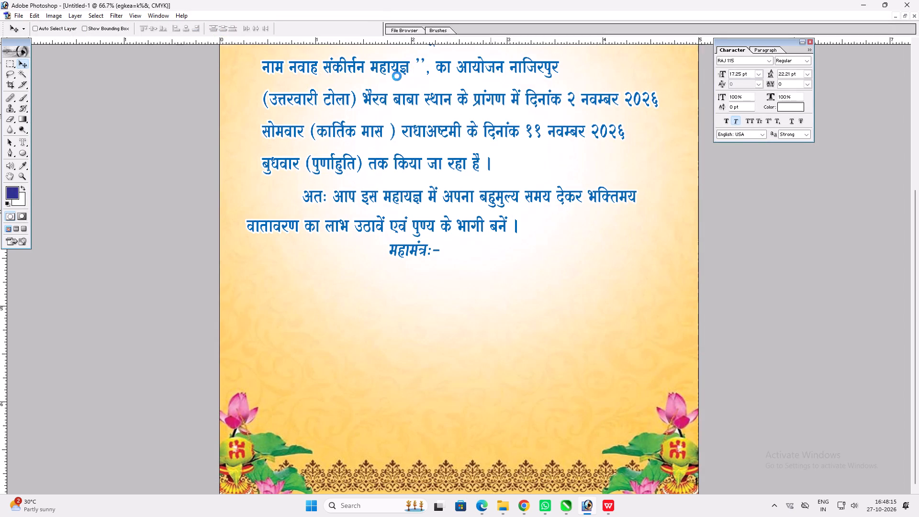
double_click(351, 57)
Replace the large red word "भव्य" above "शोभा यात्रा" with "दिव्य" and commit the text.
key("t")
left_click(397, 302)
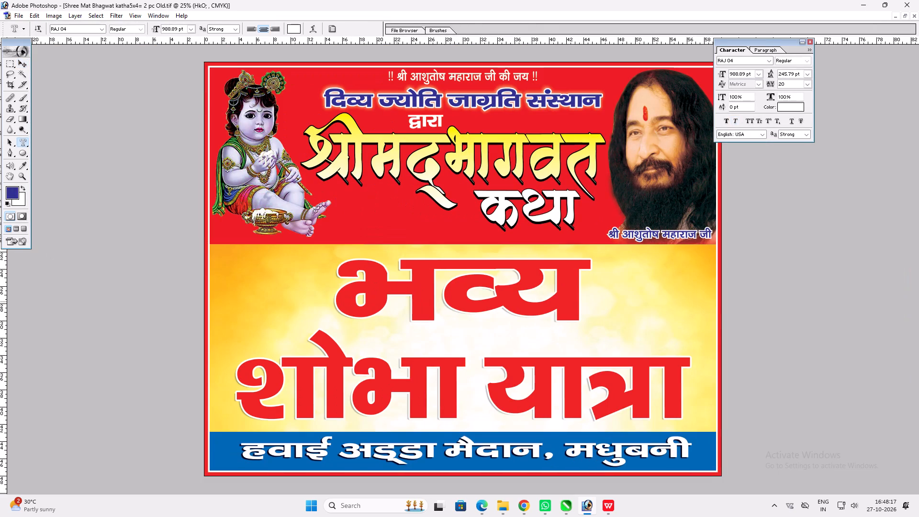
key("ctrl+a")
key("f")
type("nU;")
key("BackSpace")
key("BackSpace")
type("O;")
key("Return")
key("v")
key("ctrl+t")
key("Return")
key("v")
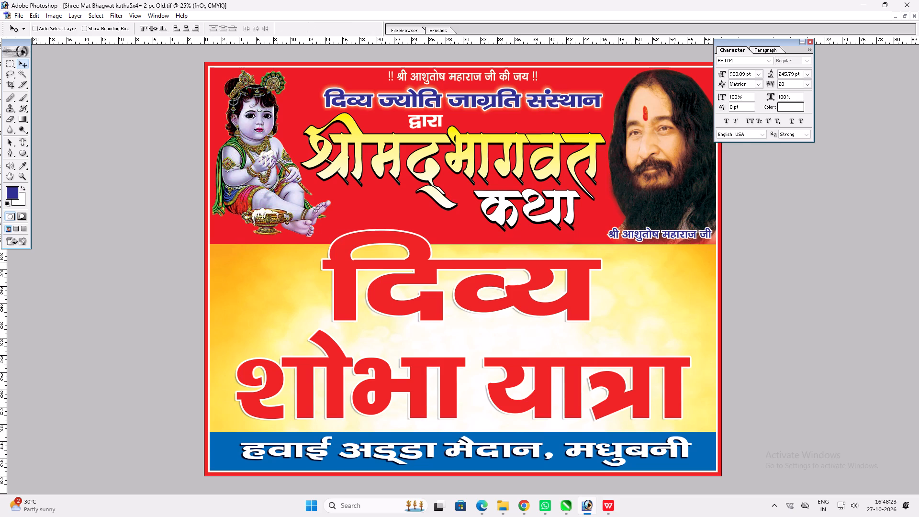
Scale the red word "दिव्य" down about its centre to about 792 pt and shift it slightly lower in the yellow area.
right_click(534, 277, "ctrl+shift")
left_click(547, 281, "ctrl+shift")
key("ctrl+t")
left_click_drag(600, 233, 573, 237, "alt+shift")
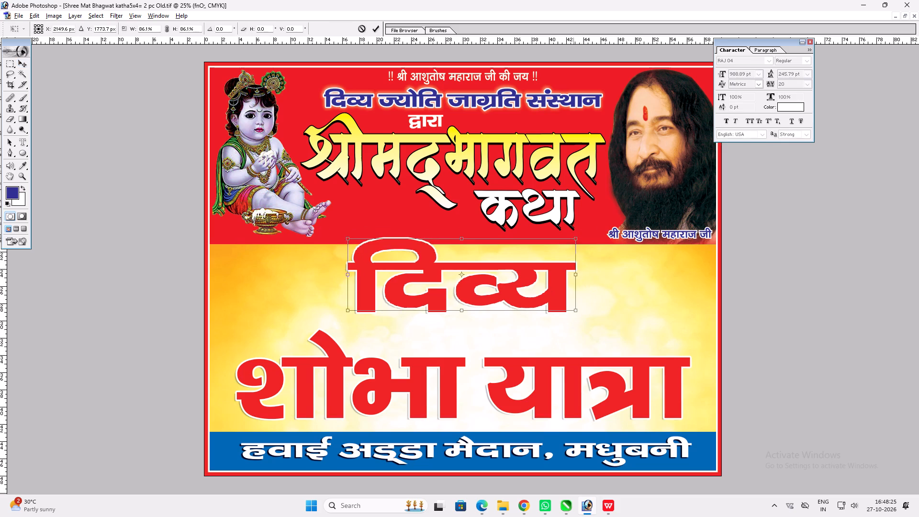
left_click_drag(573, 237, 571, 238, "alt+shift")
key("shift+Return")
key("v")
left_click_drag(507, 270, 509, 281)
Change the upper red heading's text to "दिव्य मंगल" and commit it.
key("t")
left_click(482, 302)
key("ctrl+a")
type("eax")
key("y")
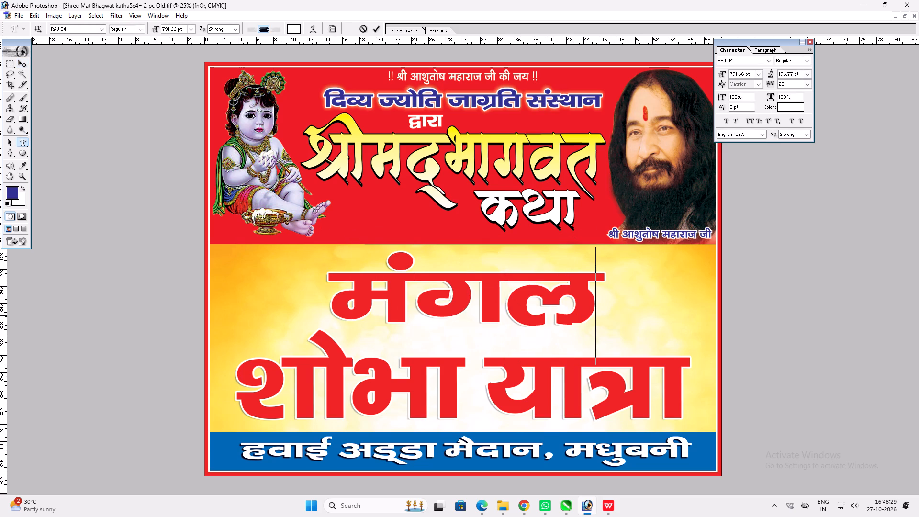
key("Return")
left_click(520, 315)
left_click(357, 299)
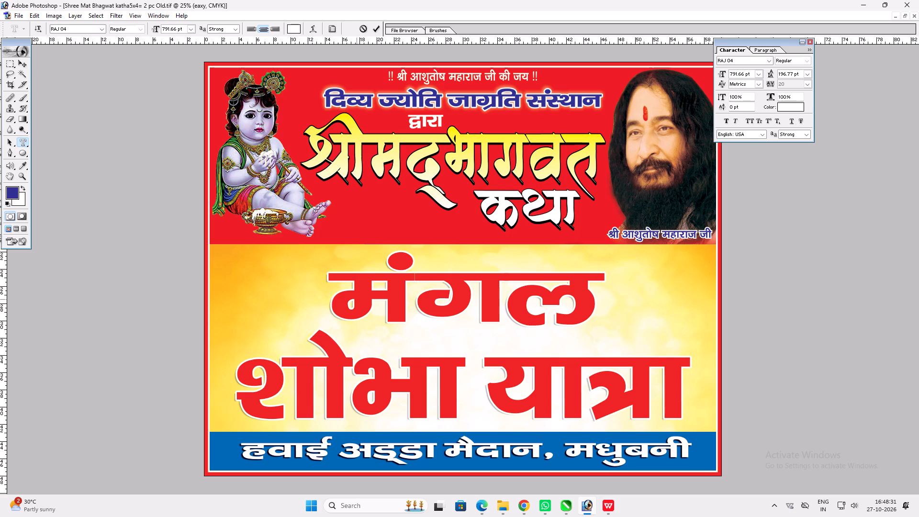
type("fn;")
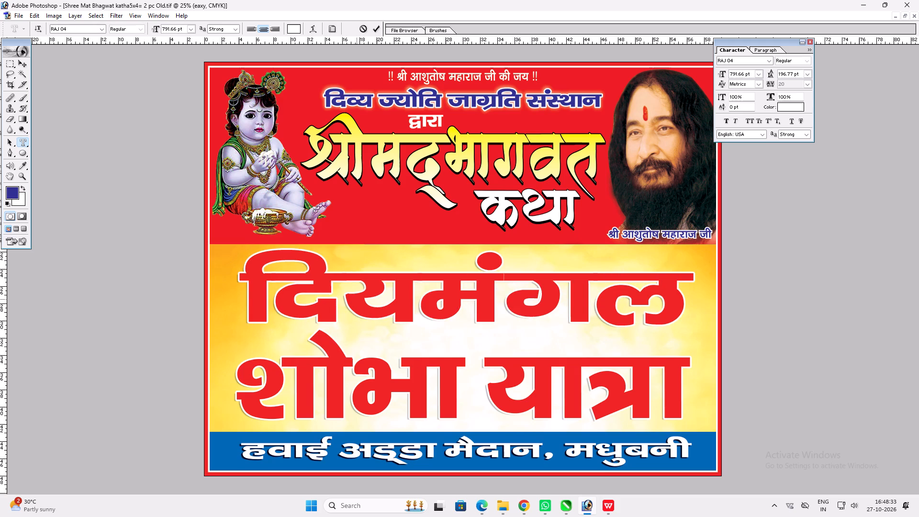
key("BackSpace")
type("O;")
key("space")
key("Return")
key("v")
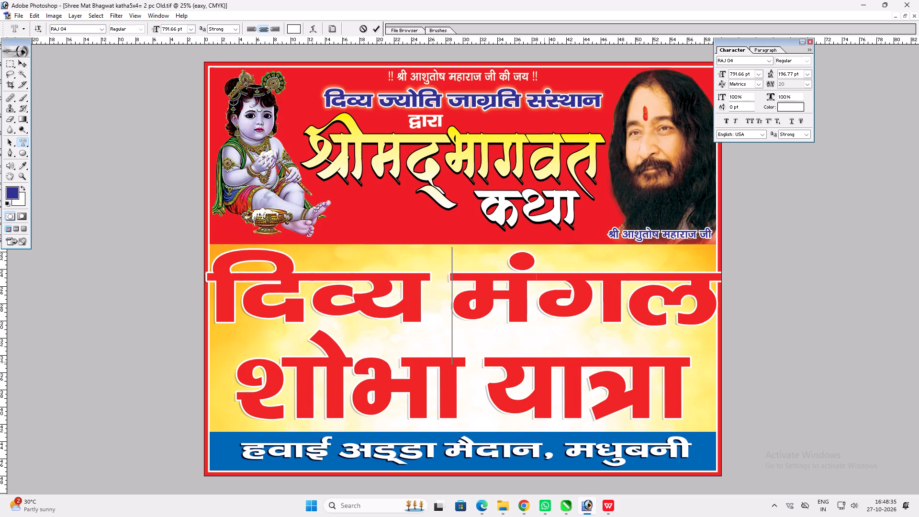
Narrow the "दिव्य मंगल" heading about its centre to fit inside the banner's side borders.
key("ctrl+t")
left_click_drag(725, 284, 691, 281, "shift")
key("shift+Return")
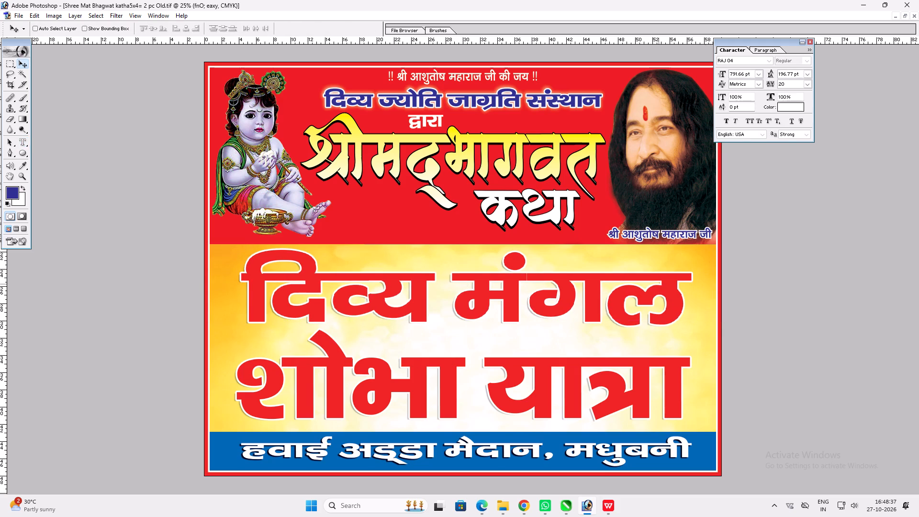
Replace "शोभा" with "कलश" in the lower red heading so it reads "कलश यात्रा", and commit the text.
key("t")
left_click_drag(473, 381, 116, 397)
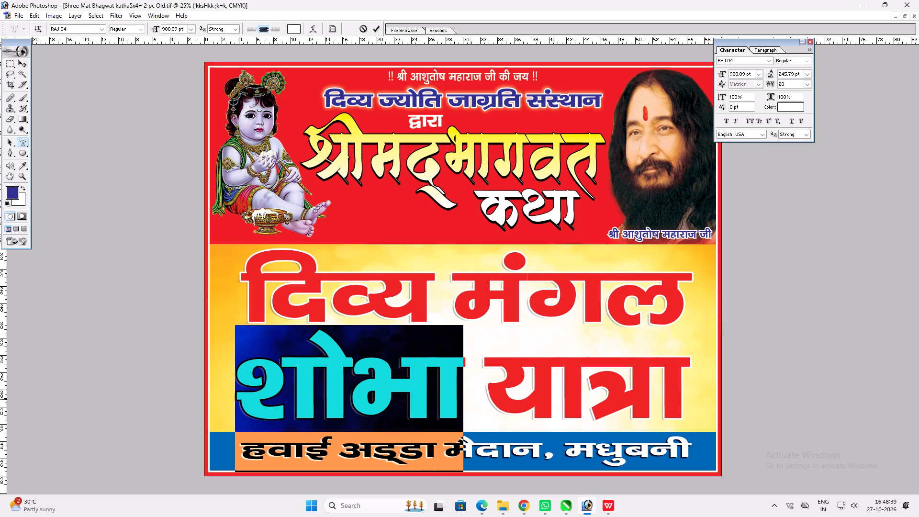
type("dy'k")
key("Return")
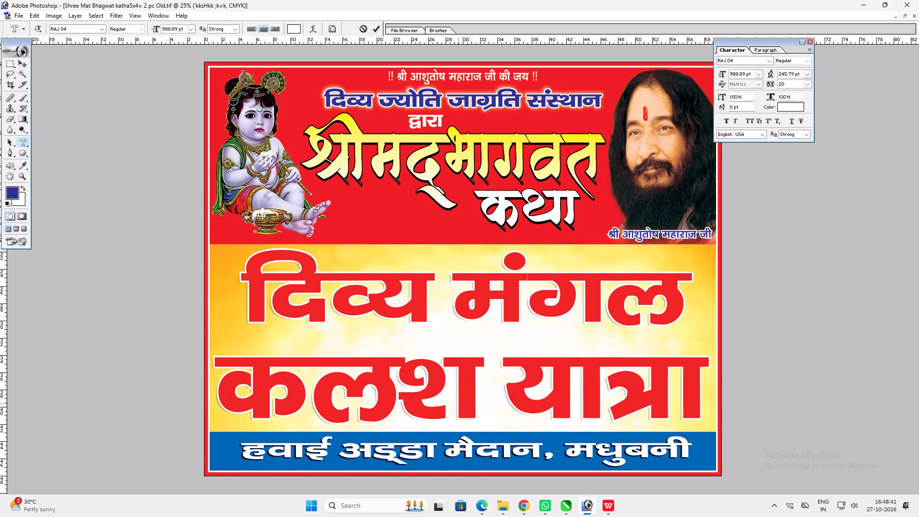
key("v")
Scale the "कलश यात्रा" heading down proportionally about its centre to about 835 pt.
key("ctrl+t")
left_click_drag(707, 417, 670, 408, "alt+shift")
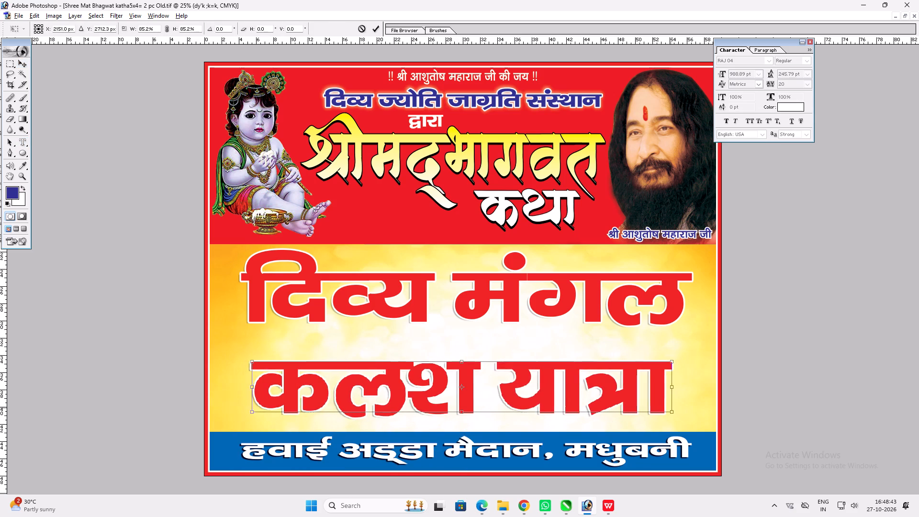
left_click_drag(670, 408, 669, 408, "alt+shift")
key("shift+Return")
key("v")
key("v")
left_click_drag(523, 508, 524, 501)
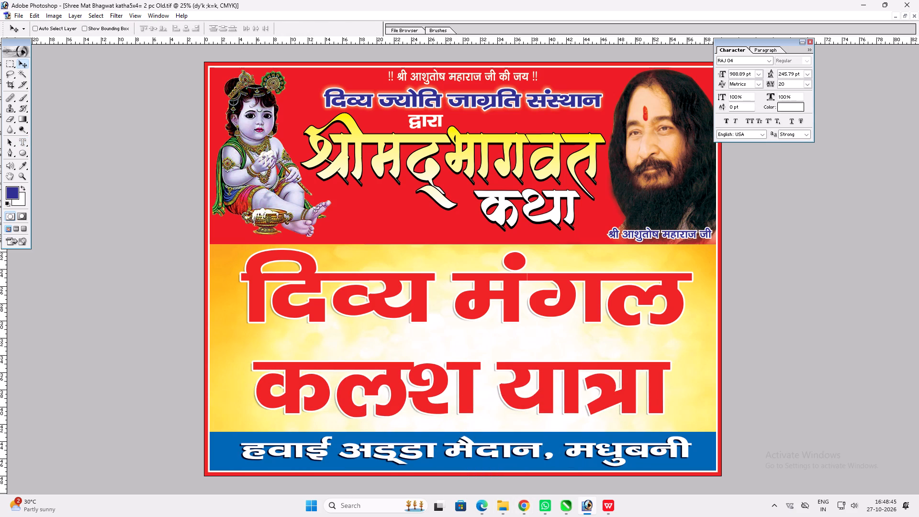
left_click(495, 406)
left_click(483, 391)
key("t")
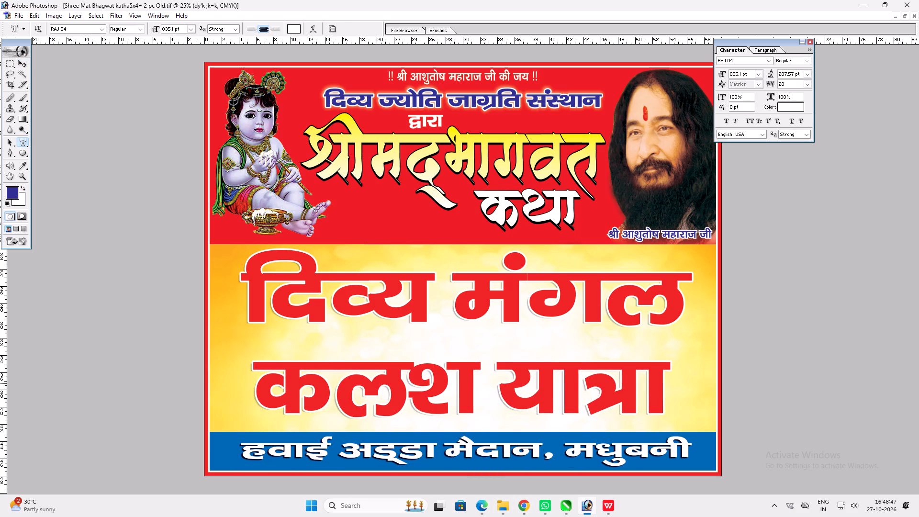
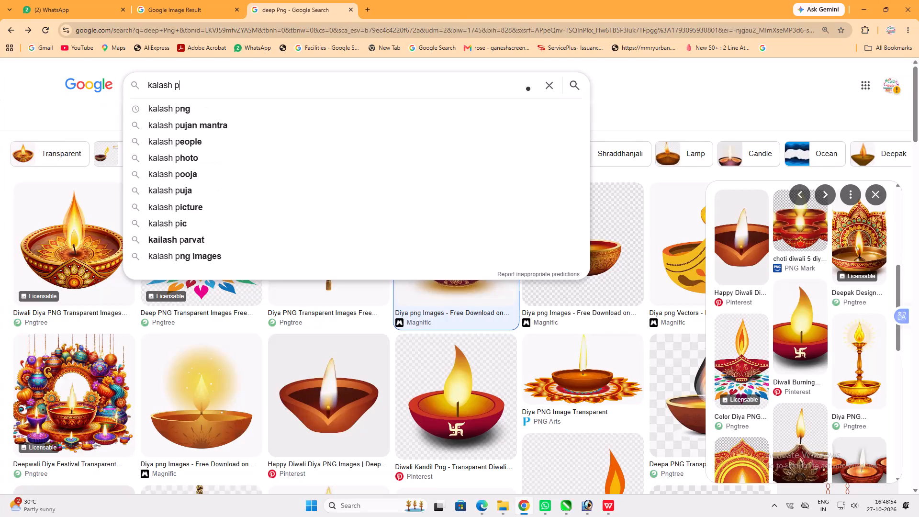
Search Google Images for "kalash png" and copy the Pngtree picture of the copper kalash with orange marigolds.
type("ng")
key("space")
key("Return")
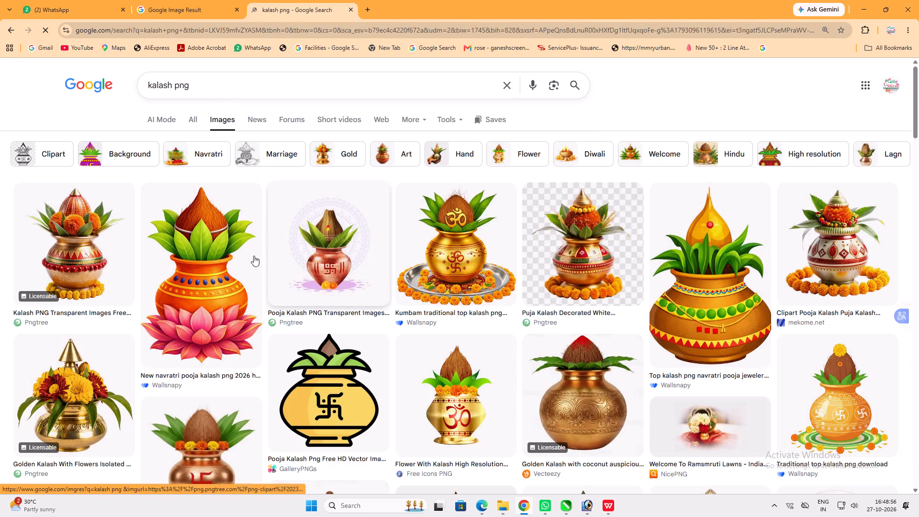
left_click(215, 265)
scroll(210, 252, "down", 3)
left_click(121, 129)
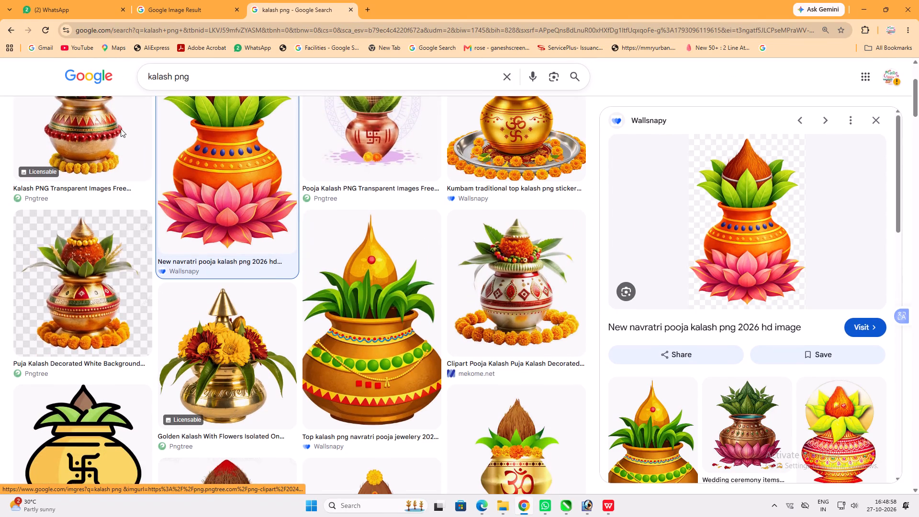
scroll(729, 266, "down", 2)
scroll(729, 266, "up", 3)
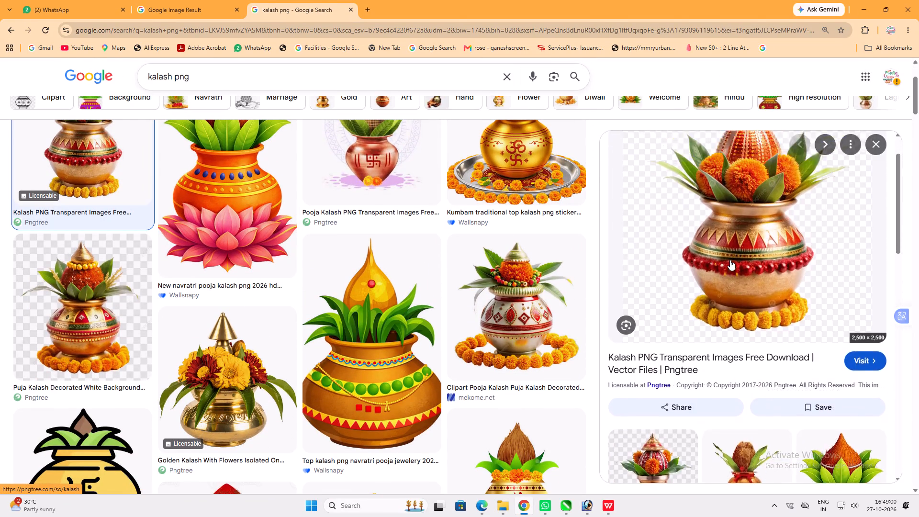
right_click(730, 260)
left_click(792, 174)
scroll(613, 245, "down", 3)
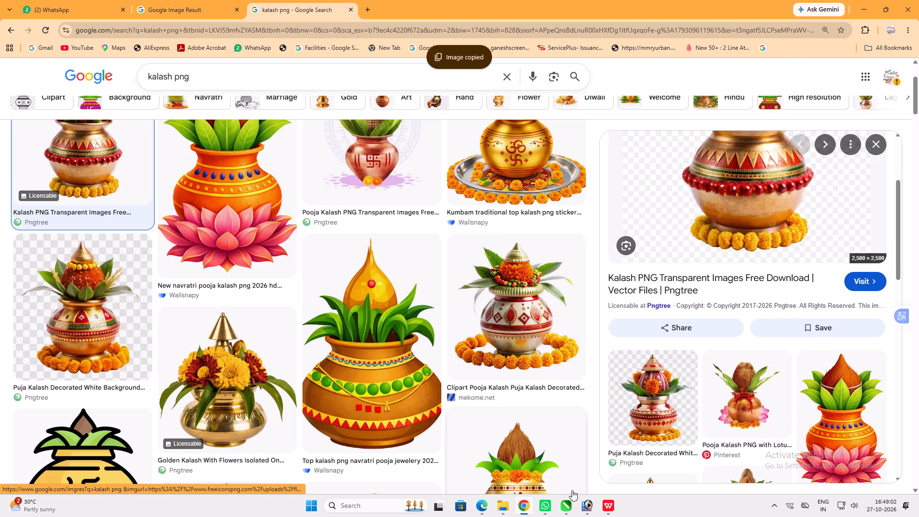
Paste the kalash picture into the Photoshop banner and delete its black background, keeping the leaves intact.
left_click(579, 497)
key("ctrl+v")
key("w")
left_click(566, 297)
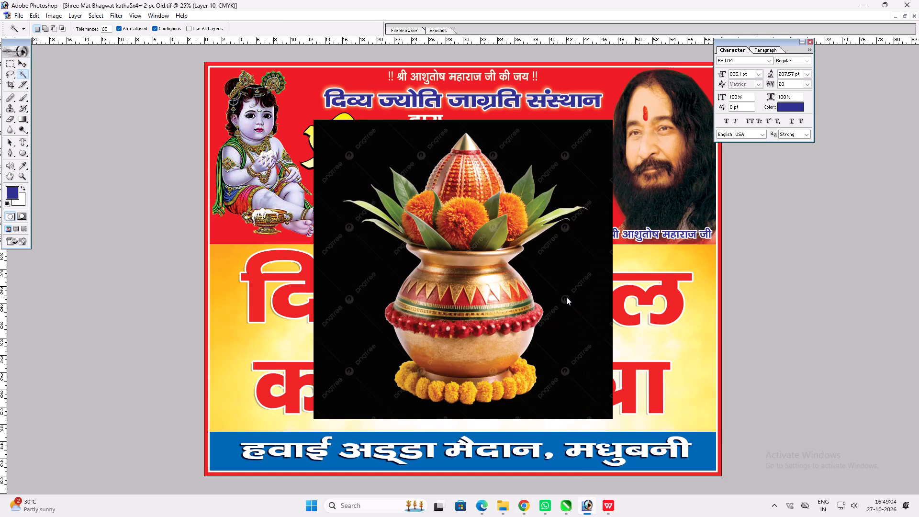
key("l")
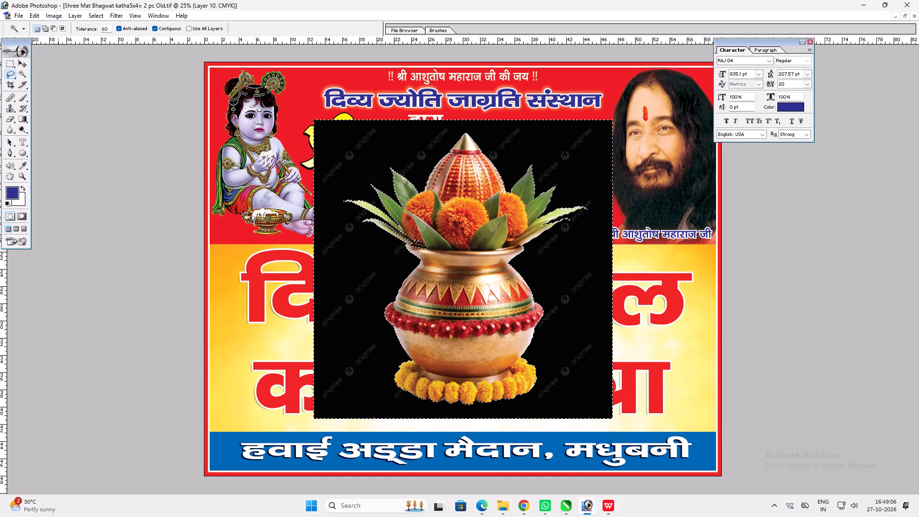
left_click_drag(392, 217, 402, 242, "alt")
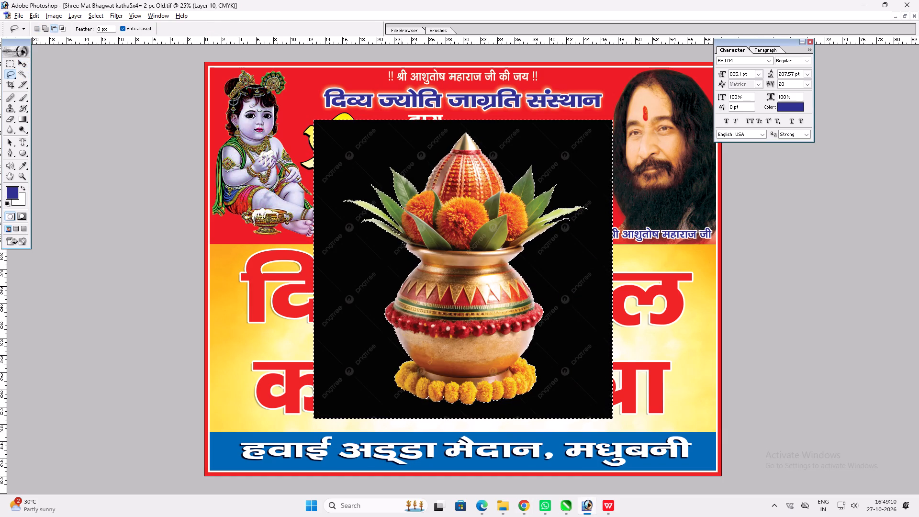
left_click_drag(396, 225, 392, 231, "alt")
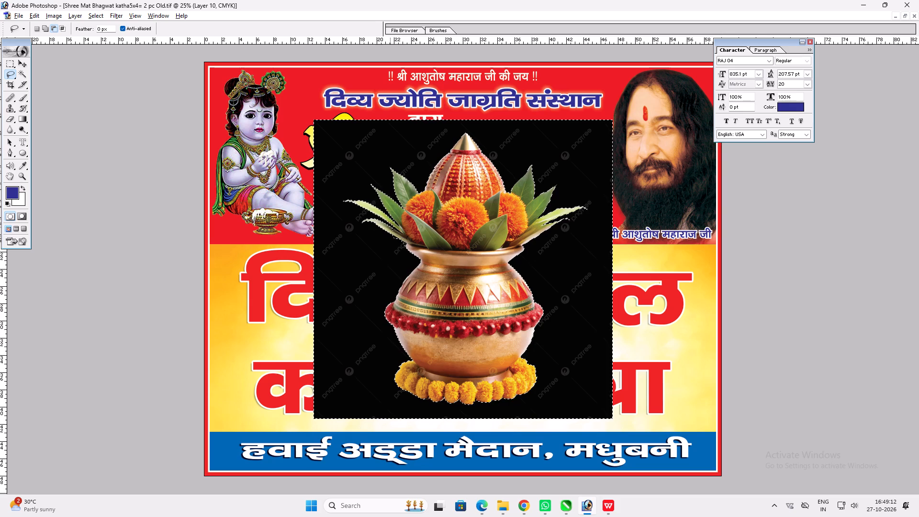
key("Delete")
key("ctrl+d")
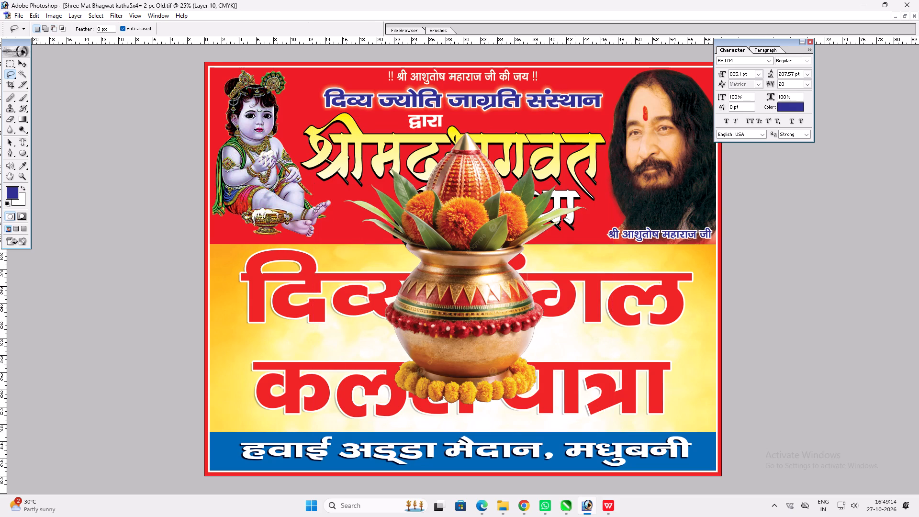
Scale the pasted kalash down proportionally about its centre to about 35%.
key("ctrl+t")
left_click_drag(591, 132, 516, 223, "alt+shift")
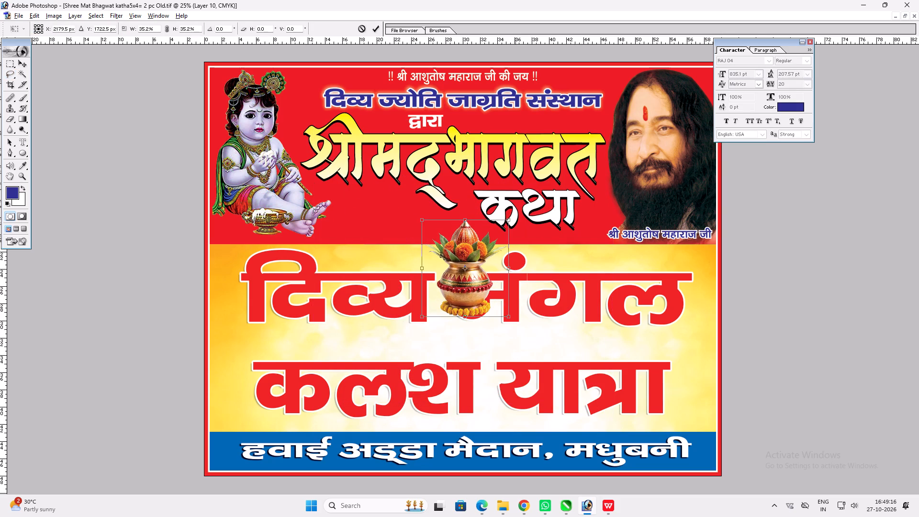
left_click_drag(516, 223, 516, 223, "alt+shift")
key("Return")
Scale the "दिव्य मंगल" heading down proportionally about its centre to about 663 pt.
type("vv")
left_click(515, 308, "ctrl")
key("ctrl+t")
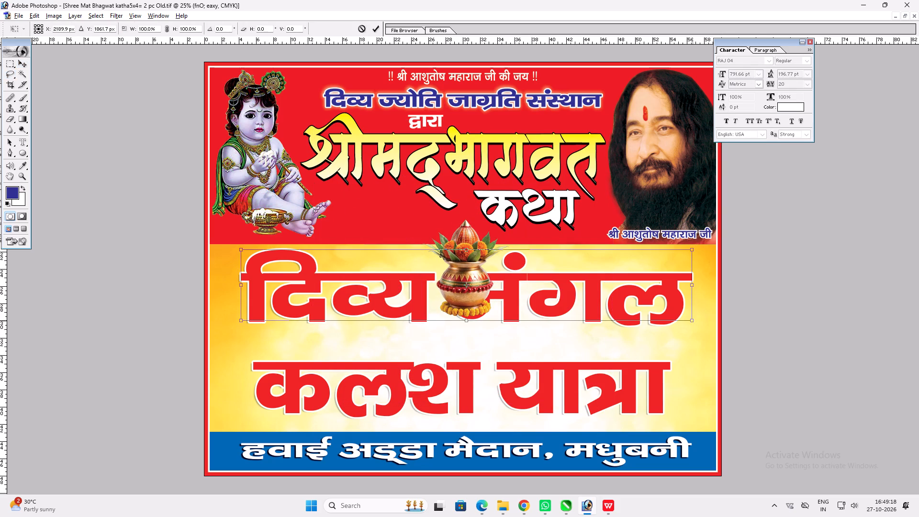
left_click_drag(693, 320, 657, 310, "alt+shift")
key("shift+Return")
Tighten the letter tracking of the whole "दिव्य मंगल" heading to 0 and commit the text.
key("t")
left_click(585, 318)
key("ctrl+a")
key("alt+Left")
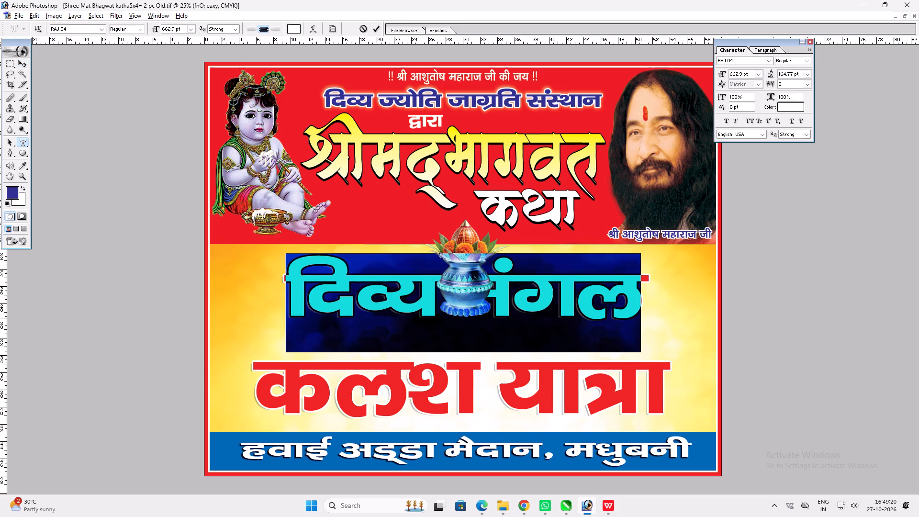
key("alt+Return")
key("Return")
Narrow the "दिव्य मंगल" heading, move it down closer to "कलश यात्रा", and stretch it taller to about 797 pt.
key("ctrl+t")
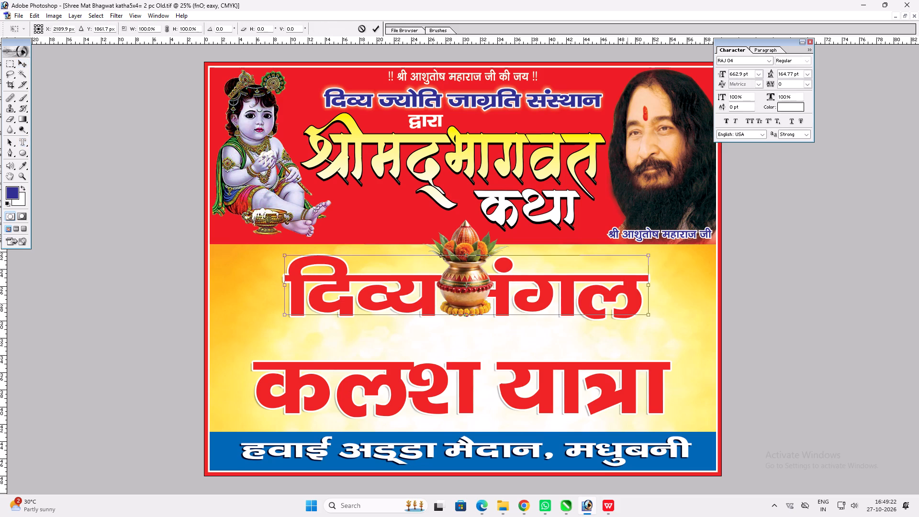
left_click_drag(644, 292, 616, 287, "alt+shift")
left_click_drag(588, 312, 586, 317, "shift")
key("shift+Return")
key("v")
key("v")
left_click_drag(576, 314, 576, 329)
key("ctrl+t")
left_click_drag(595, 273, 595, 267, "shift")
key("shift+Return")
Place the kalash in the yellow area left of "दिव्य मंगल" and shrink it slightly to fit beside the heading.
key("v")
left_click(468, 281, "ctrl")
left_click_drag(462, 274, 290, 281)
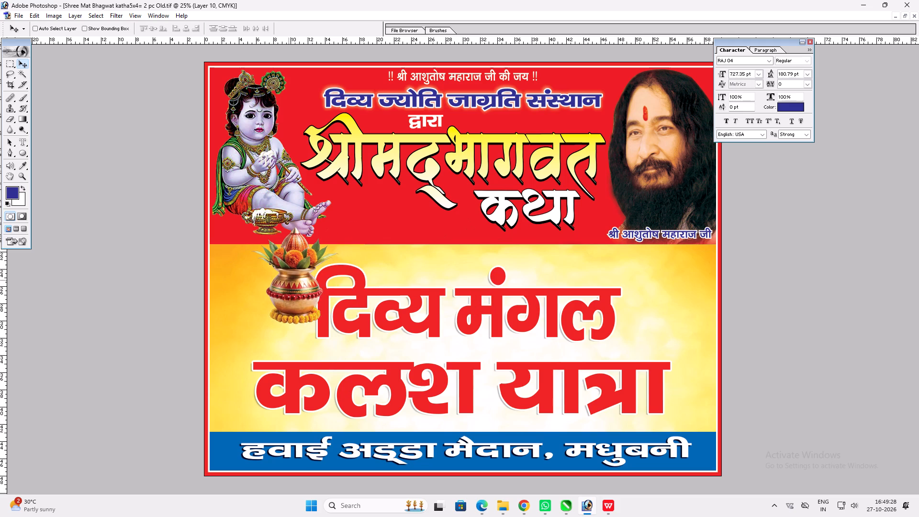
left_click_drag(288, 280, 249, 291)
left_click(318, 301, "ctrl")
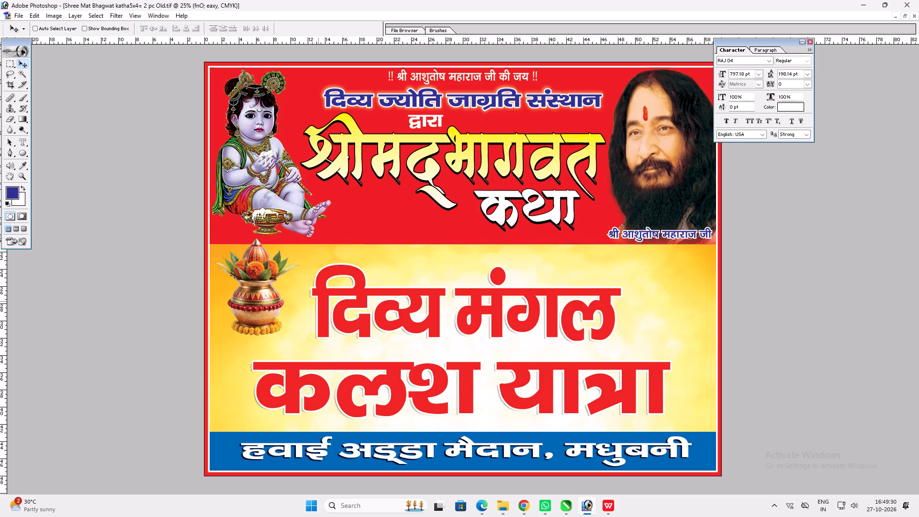
left_click(263, 297, "ctrl")
key("ctrl+t")
left_click(296, 239, "shift")
key("shift+Return")
key("v")
left_click_drag(286, 257, 283, 262)
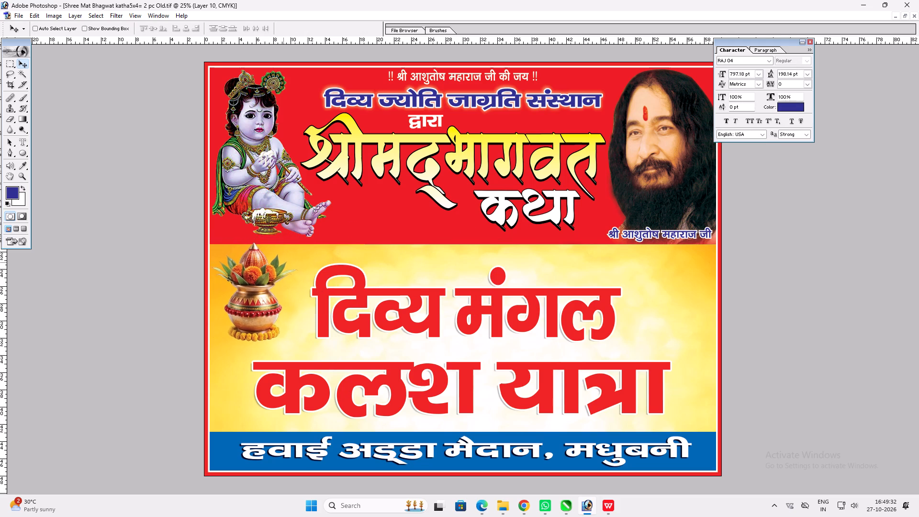
left_click_drag(283, 262, 280, 265)
key("ctrl+t")
left_click_drag(292, 281, 288, 281, "shift")
key("shift+Return")
Duplicate the kalash as a smaller copy beside the lower right of the large one, and adjust the spacing between them.
left_click_drag(269, 285, 281, 286, "alt")
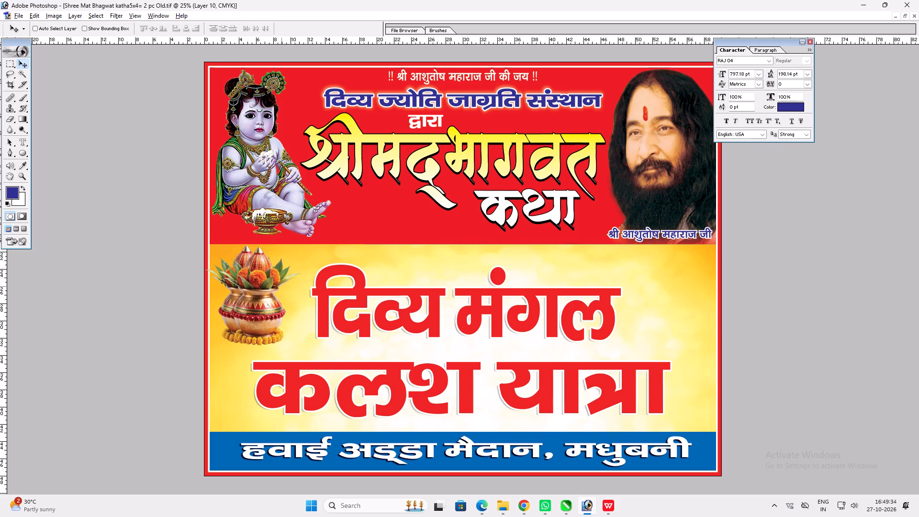
left_click_drag(281, 286, 283, 286, "alt")
key("ctrl+t")
left_click_drag(220, 247, 255, 273, "shift")
key("shift+Return")
key("v")
left_click(240, 314, "ctrl+shift")
left_click_drag(241, 313, 248, 313)
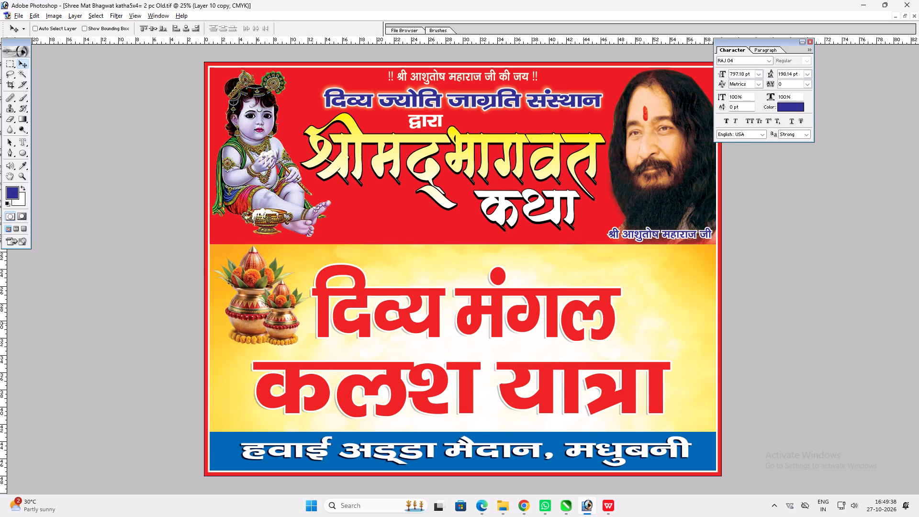
Resize the kalash pair slightly, nudge it into place left of "दिव्य मंगल", and merge the two kalashes into one layer.
key("ctrl+t")
left_click(305, 344, "alt+shift")
key("Return")
key("v")
left_click_drag(291, 331, 290, 335)
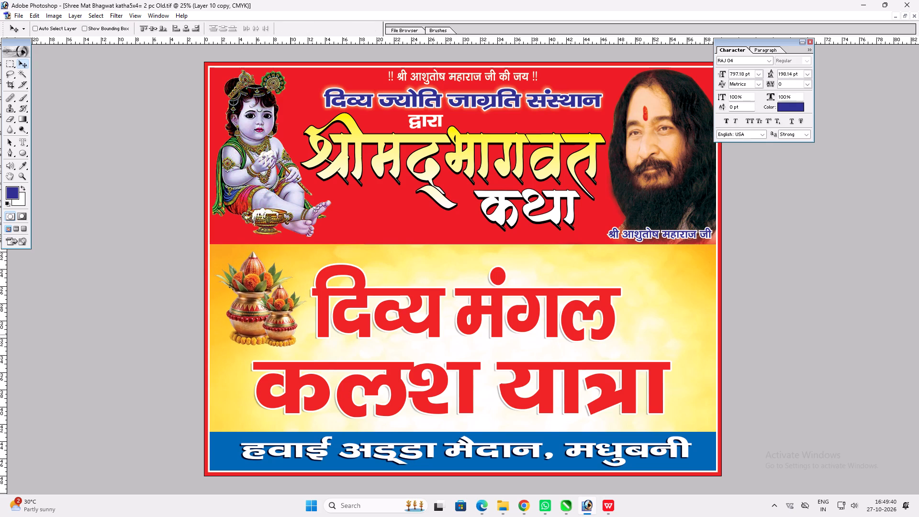
left_click_drag(290, 335, 288, 338)
key("ctrl+e")
Duplicate the kalash pair, flip the copy horizontally, and place it right of "दिव्य मंगल" to mirror the first pair.
left_click_drag(268, 323, 599, 320, "alt+shift")
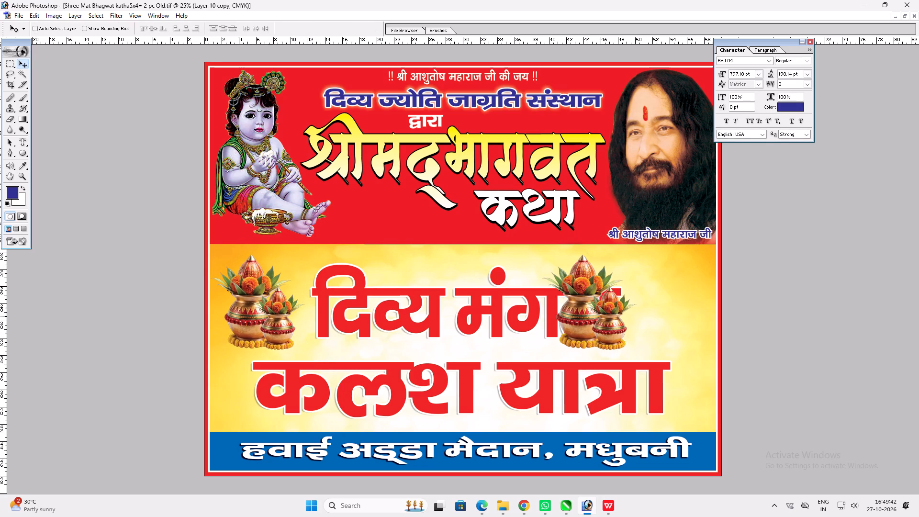
key("ctrl+t")
right_click(585, 315, "ctrl")
left_click(619, 426)
key("Return")
key("v")
left_click_drag(609, 305, 658, 310, "shift")
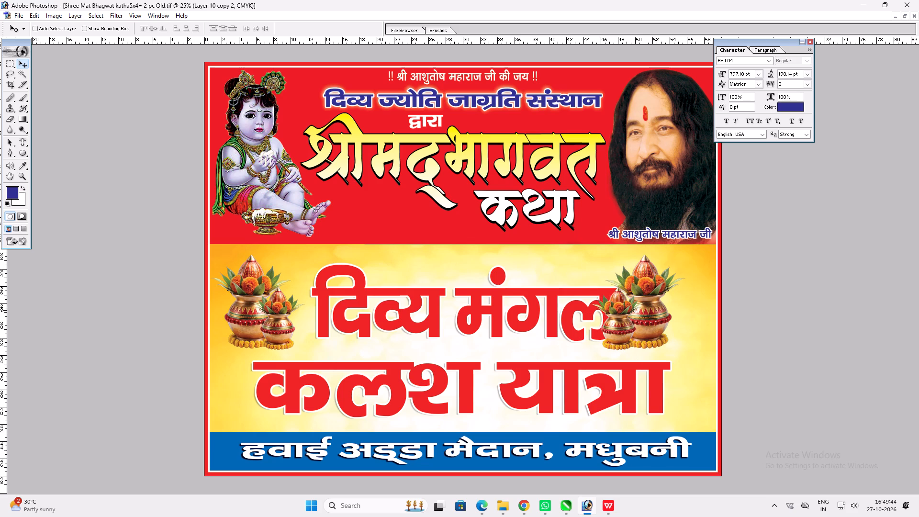
left_click_drag(658, 310, 686, 309, "shift")
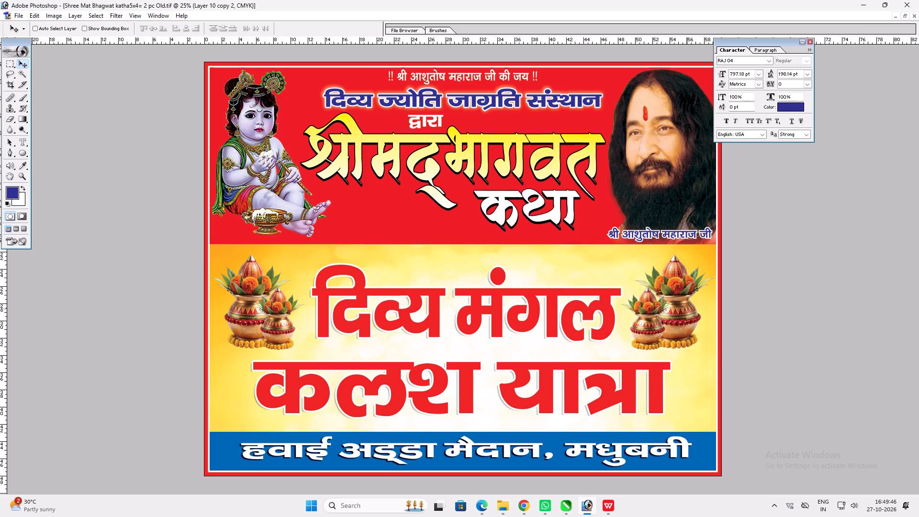
left_click_drag(686, 309, 686, 309, "shift")
Narrow the "दिव्य मंगल" heading slightly from its right side to clear the right kalash pair.
left_click(608, 306, "ctrl")
key("ctrl+y")
key("ctrl+t")
left_click_drag(619, 291, 609, 291, "ctrl")
key("shift+Return")
key("v")
Widen the "कलश यात्रा" heading about its centre to nearly fill the space between the banner's side borders.
left_click(571, 365, "ctrl")
key("ctrl+t")
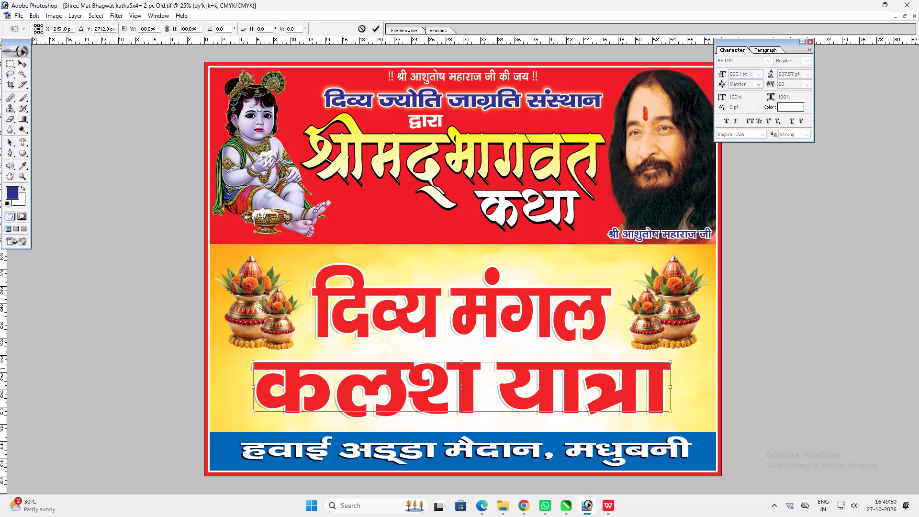
left_click_drag(670, 368, 697, 366, "alt+shift")
key("Return")
key("v")
Save the banner as a TIFF under its existing file name in the 27.10.2026 folder's "Shree Mat Bhagwat katha" subfolder.
key("ctrl+shift+s")
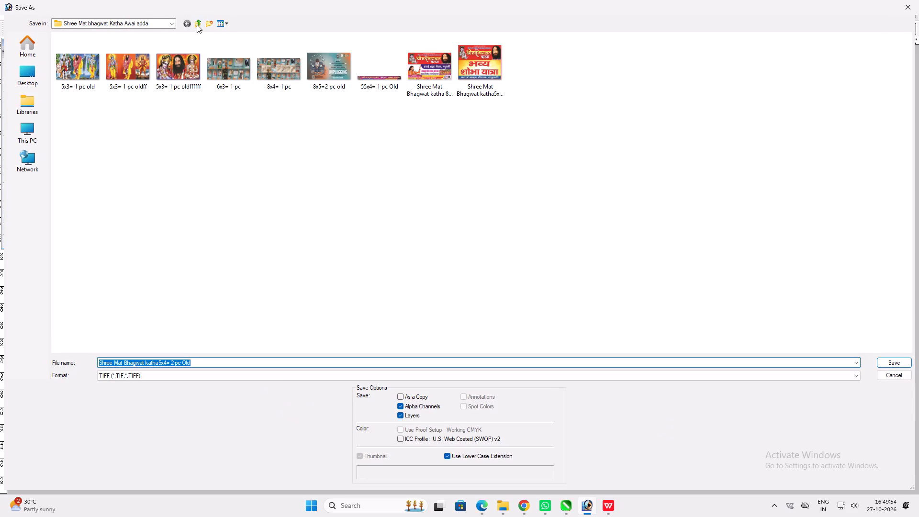
double_click(197, 24)
left_click(196, 24)
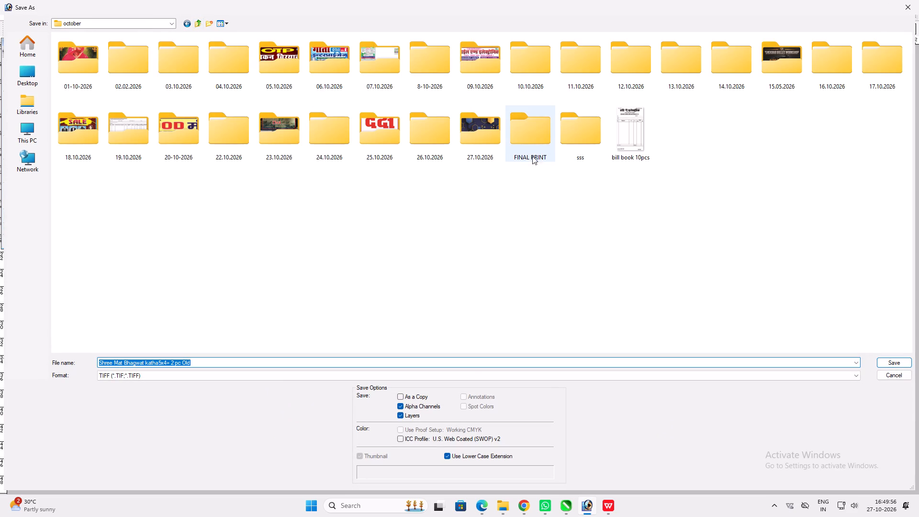
double_click(476, 132)
left_click(307, 83)
double_click(295, 76)
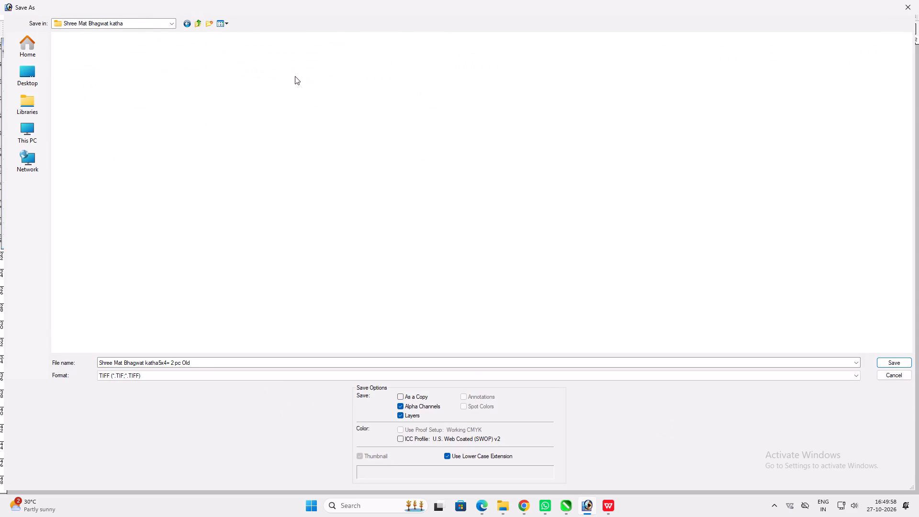
left_click(200, 358)
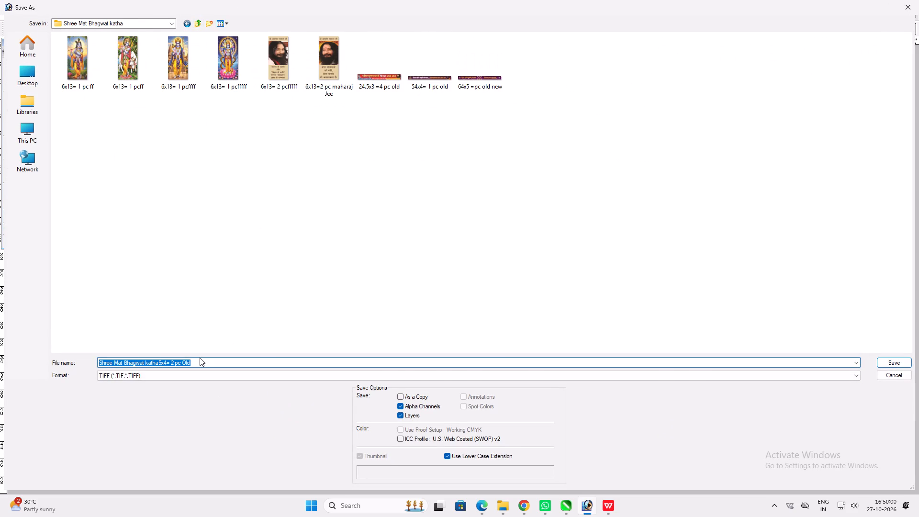
key("Return")
key("Return")
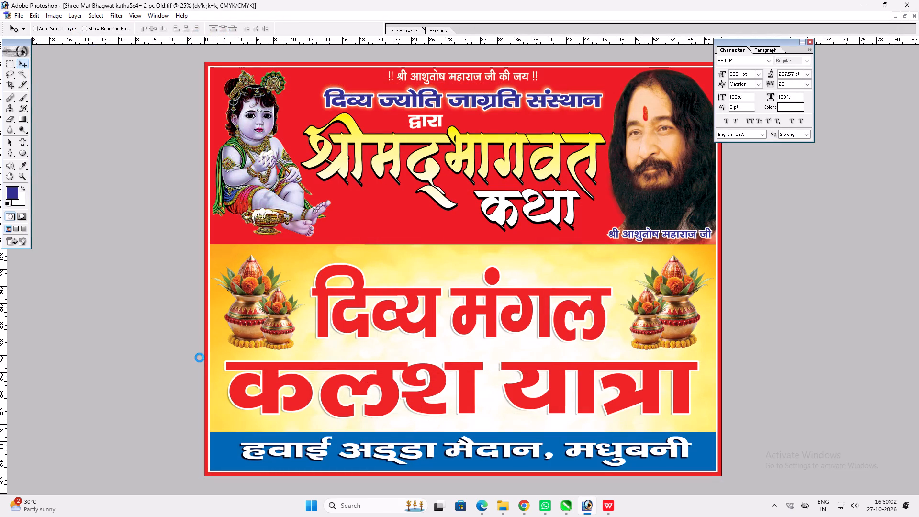
Copy the newly saved 5x4 banner TIFF into the FINAL PRINT folder using File Explorer.
key("ctrl+o")
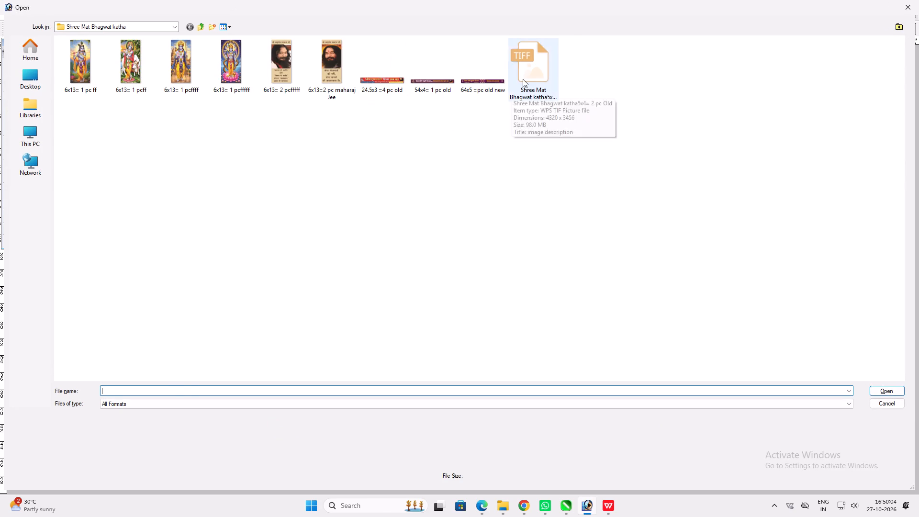
left_click(523, 79)
key("ctrl+c")
key("ctrl+c")
key("super+d")
key("super+e")
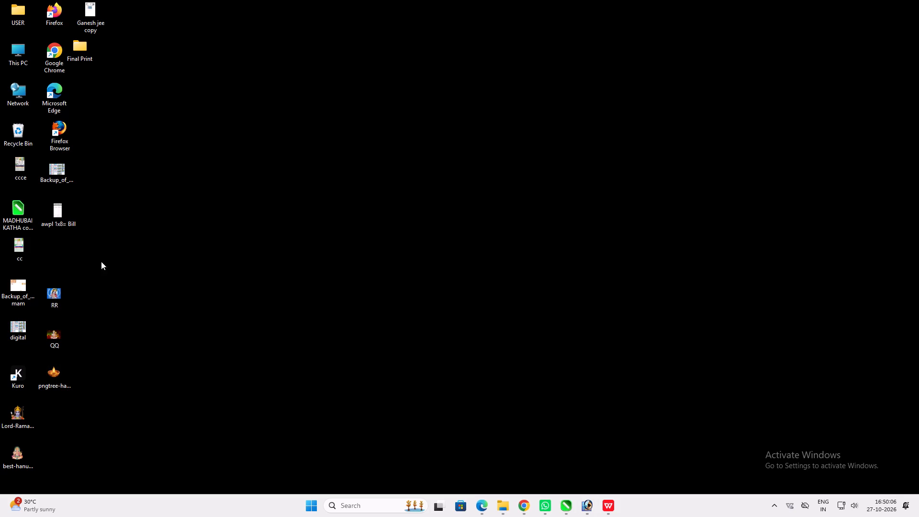
scroll(76, 302, "down", 10)
left_click(88, 282)
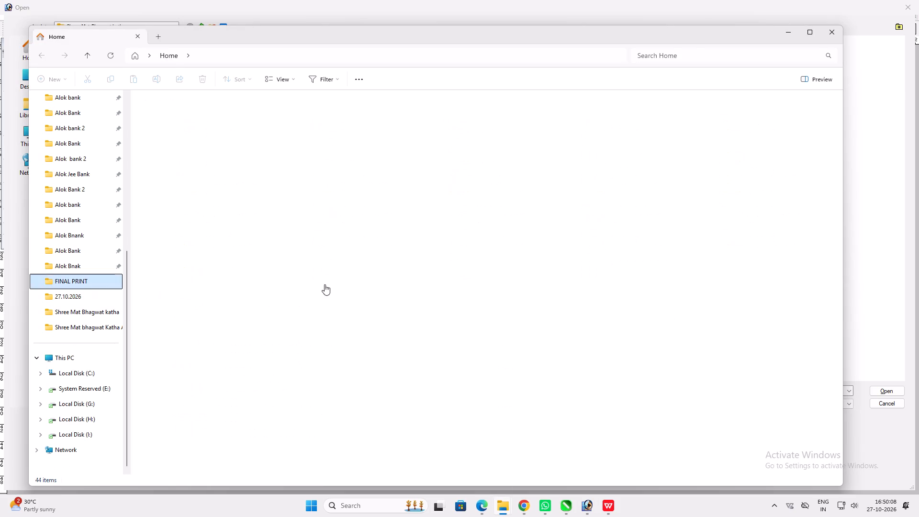
left_click(344, 270)
key("ctrl+v")
Return to Photoshop, dismiss the Open dialog, and close the saved banner document.
left_click(583, 501)
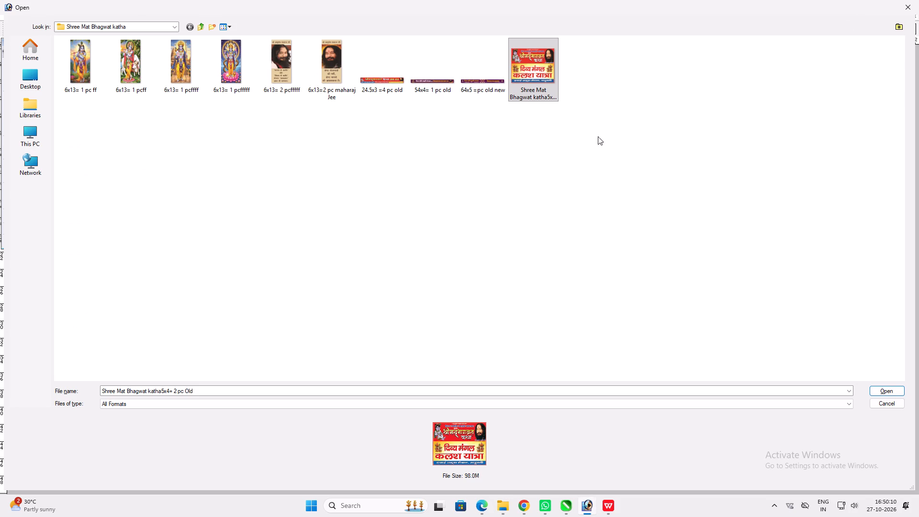
left_click(918, 0)
key("space")
key("ctrl+w")
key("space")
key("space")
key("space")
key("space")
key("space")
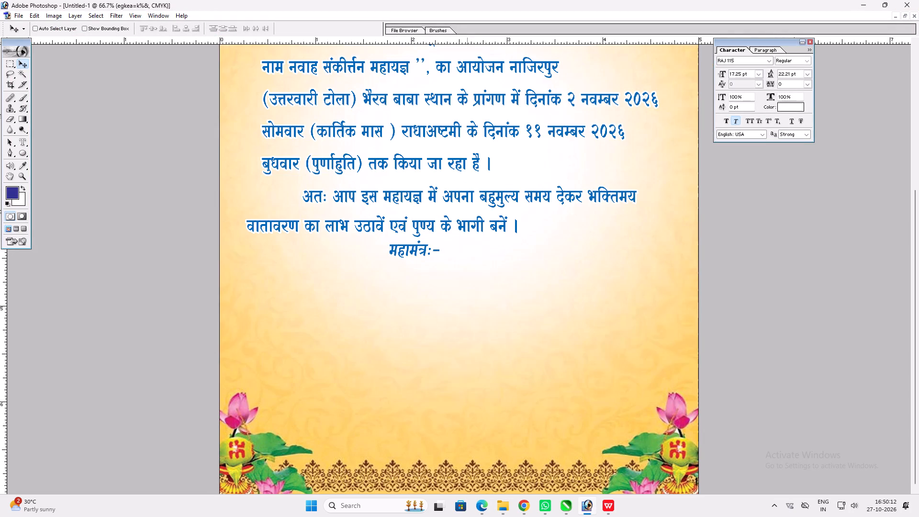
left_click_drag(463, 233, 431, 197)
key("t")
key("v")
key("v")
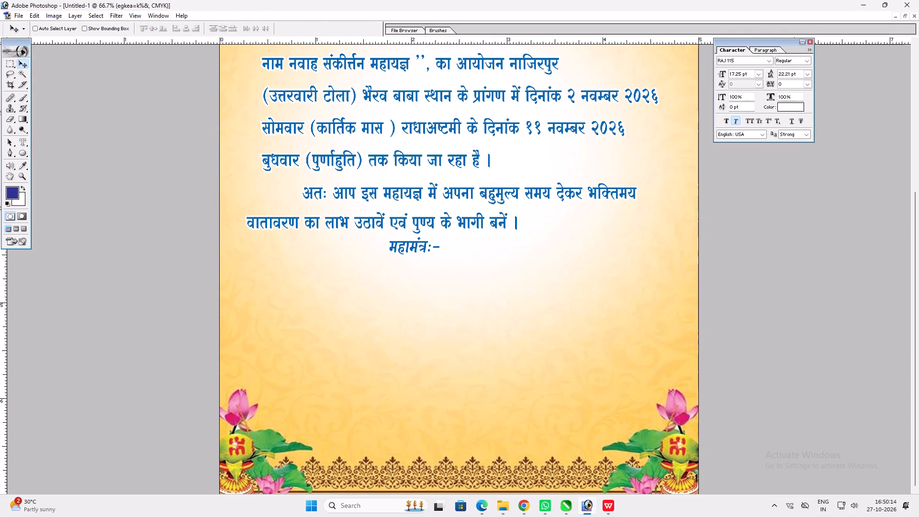
Switch to Chrome and search Google Images for "banner png".
left_click(524, 505)
left_click(280, 76)
key("ctrl+a")
type("ba")
key("m")
key("BackSpace")
type("nner png")
key("space")
key("Return")
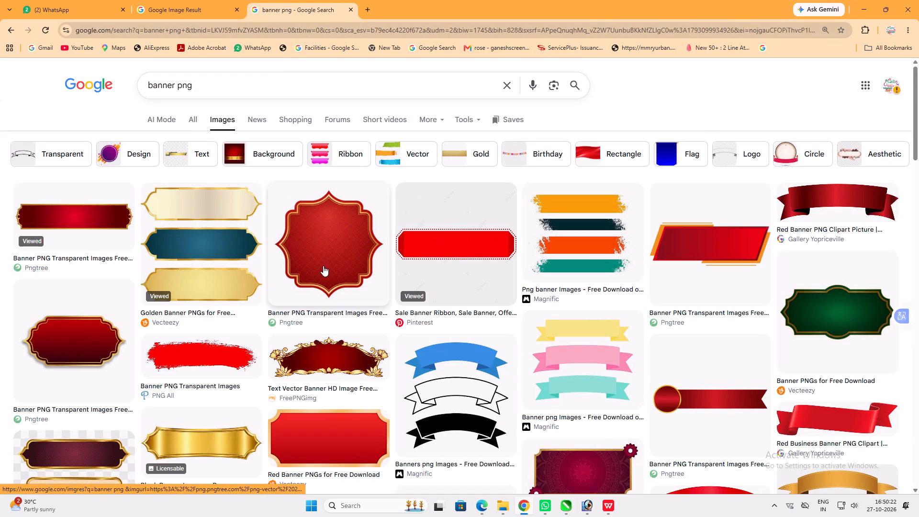
Browse the banner image results and copy the PNG All red text banner with orange bars and small stars.
scroll(168, 226, "down", 2)
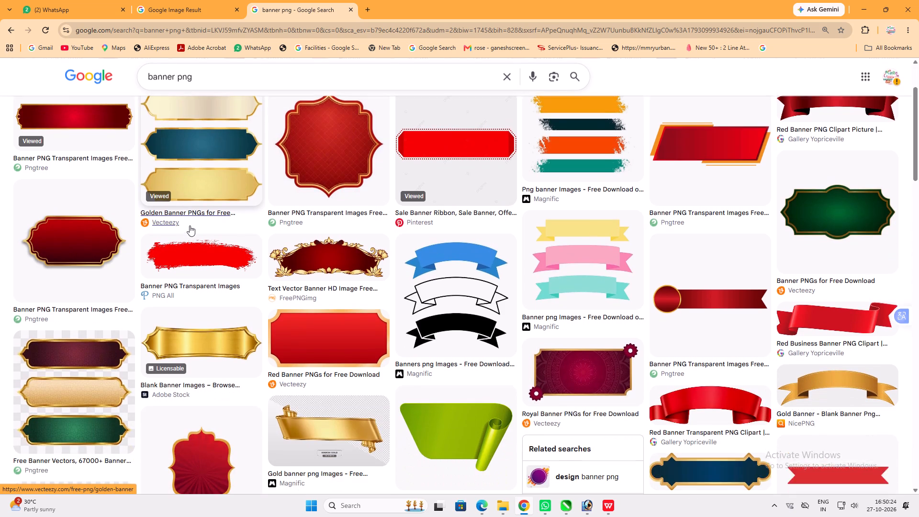
scroll(222, 221, "down", 1)
scroll(321, 275, "down", 2)
scroll(228, 234, "down", 2)
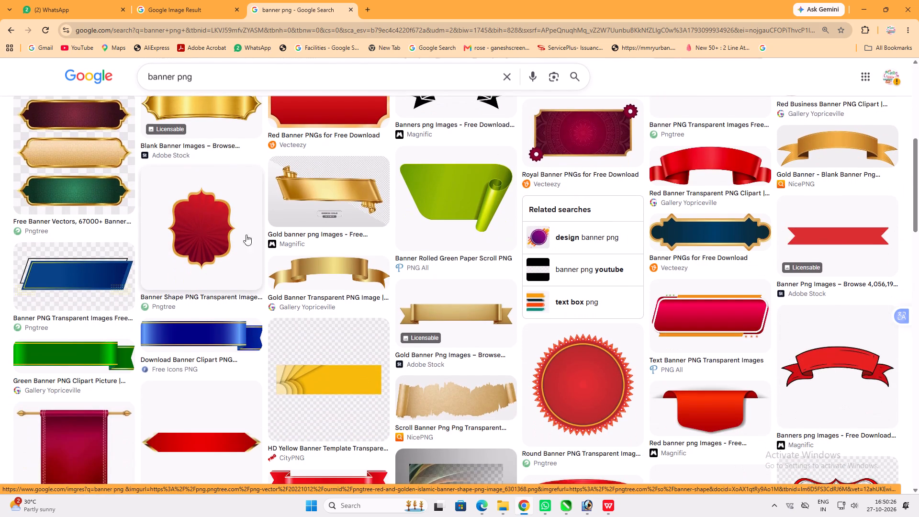
scroll(256, 238, "down", 3)
scroll(535, 237, "down", 1)
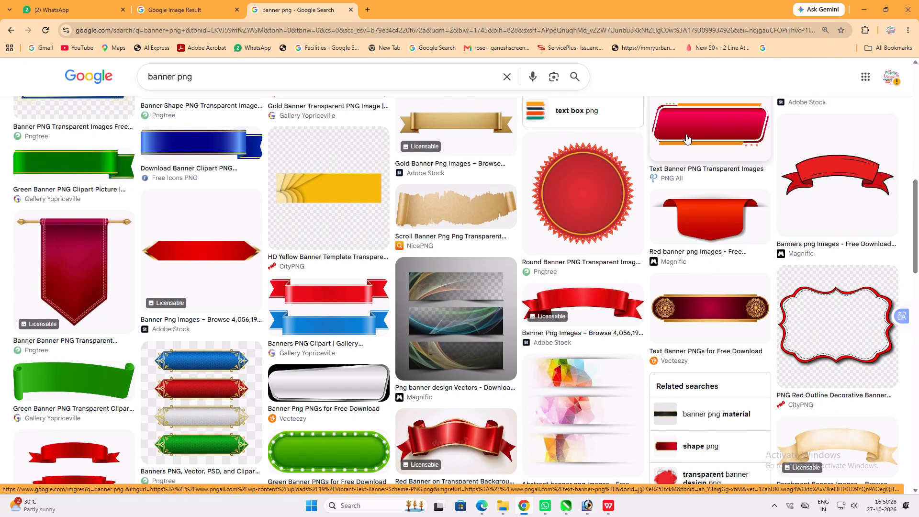
left_click(686, 134)
scroll(690, 185, "down", 2)
scroll(690, 185, "up", 2)
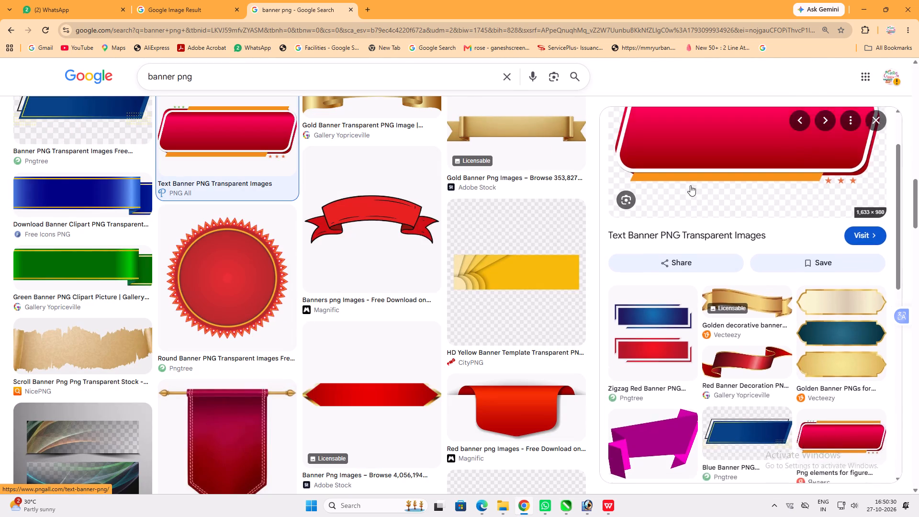
scroll(690, 185, "up", 1)
right_click(690, 185)
left_click(728, 339)
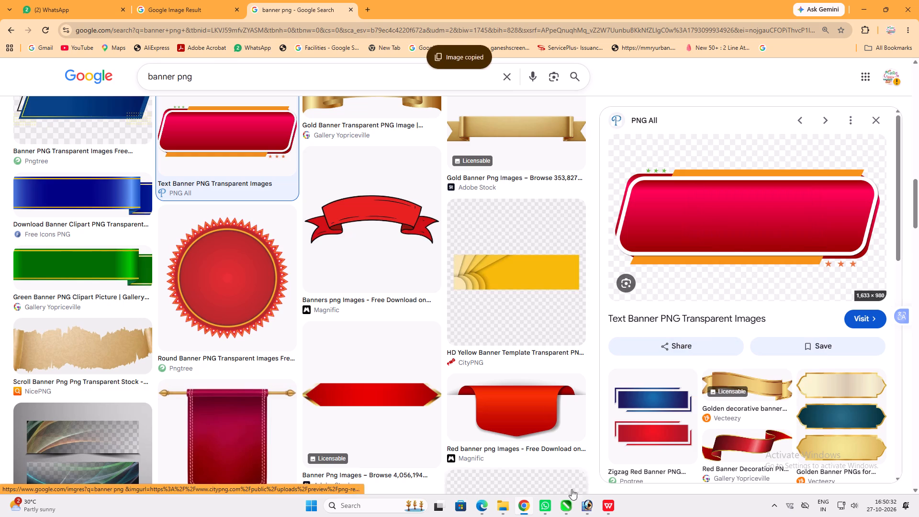
Switch to Photoshop, paste the red banner into the invitation card, and delete its black background.
left_click(588, 504)
key("ctrl+v")
key("w")
left_click(537, 367)
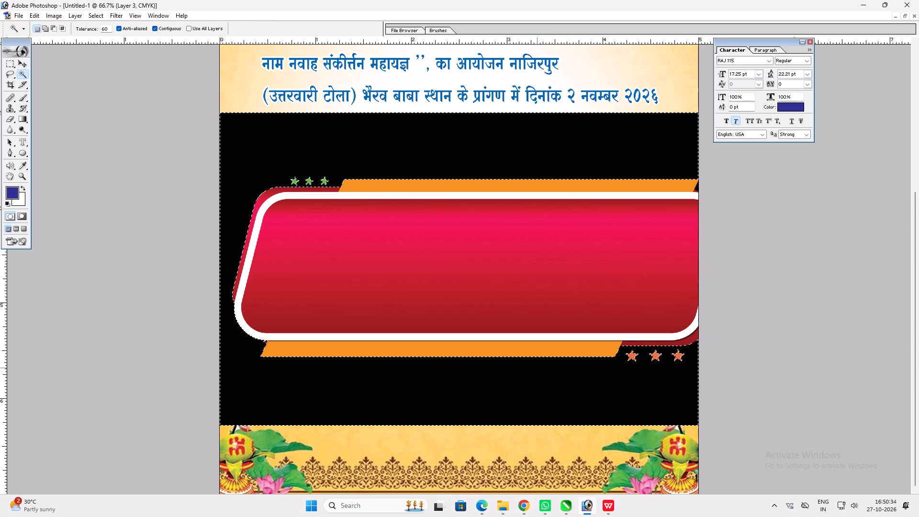
key("Delete")
key("Delete")
key("ctrl+d")
Scale the pasted banner down within the page and delete the black strip left at its right edge.
key("ctrl+t")
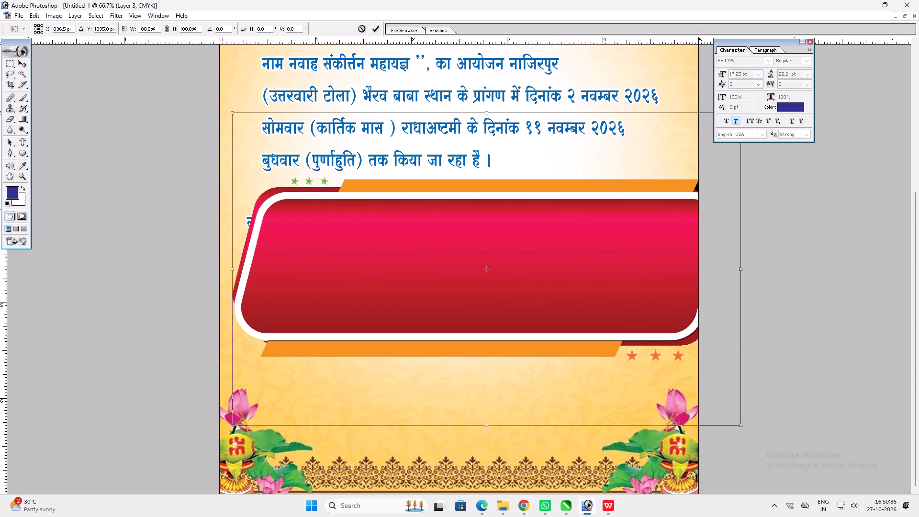
left_click_drag(742, 425, 669, 377, "alt+shift")
key("shift+Return")
key("w")
left_click(659, 375)
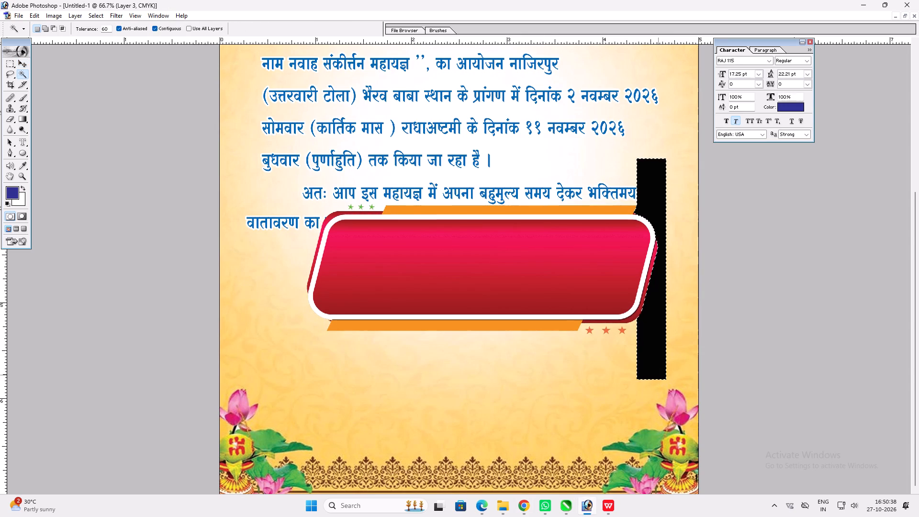
key("Delete")
key("ctrl+d")
Shrink the red banner further and place it directly below the invitation paragraph's last line.
key("ctrl+t")
key("ctrl+t")
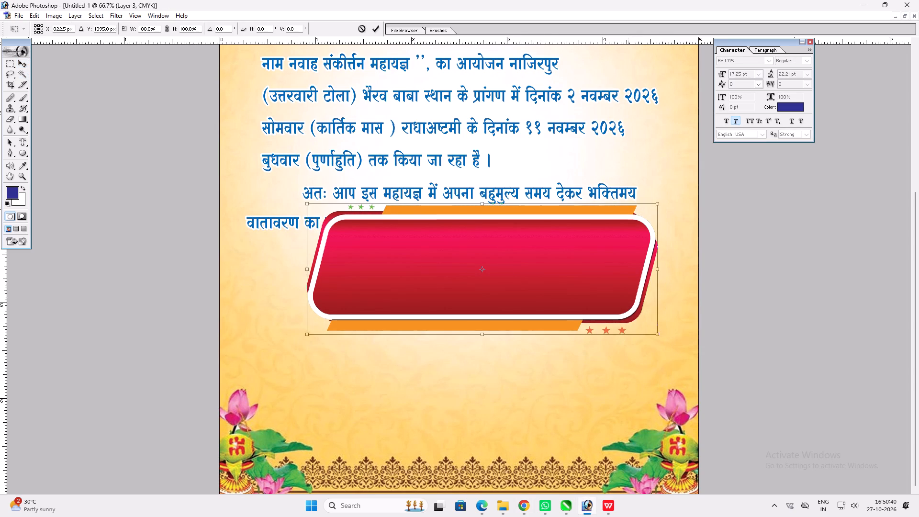
left_click_drag(631, 339, 638, 330, "shift")
key("shift+Return")
key("v")
left_click_drag(569, 303, 556, 301)
key("ctrl+t")
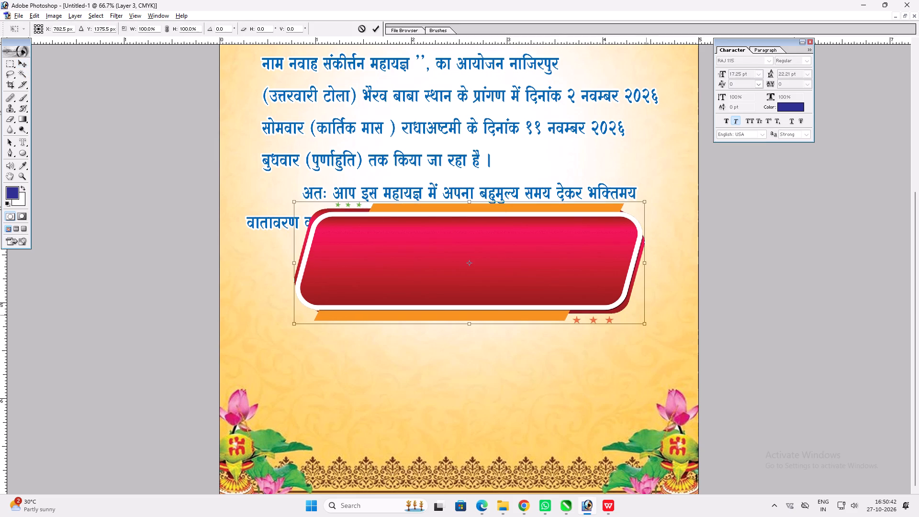
left_click_drag(648, 320, 589, 294, "alt+shift")
key("shift+Return")
key("v")
left_click_drag(565, 302, 539, 314)
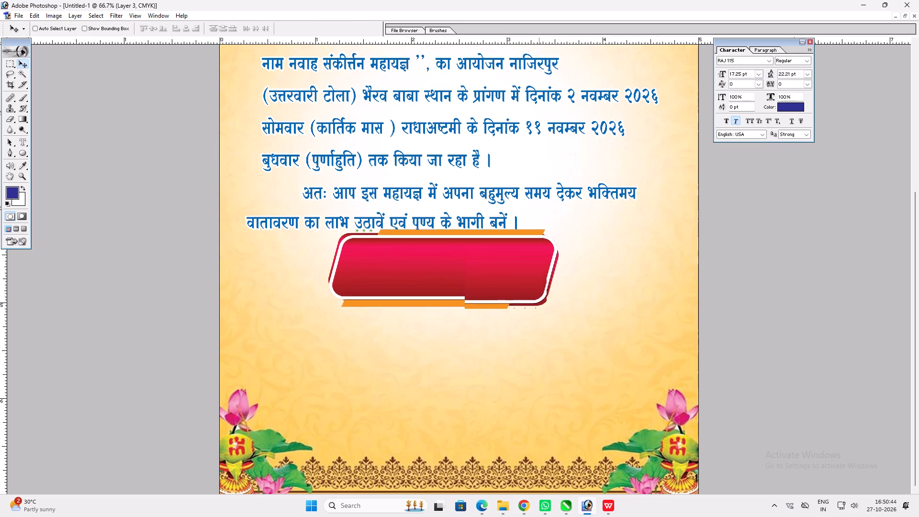
left_click_drag(539, 314, 542, 317)
key("ctrl+t")
left_click(564, 276)
key("Return")
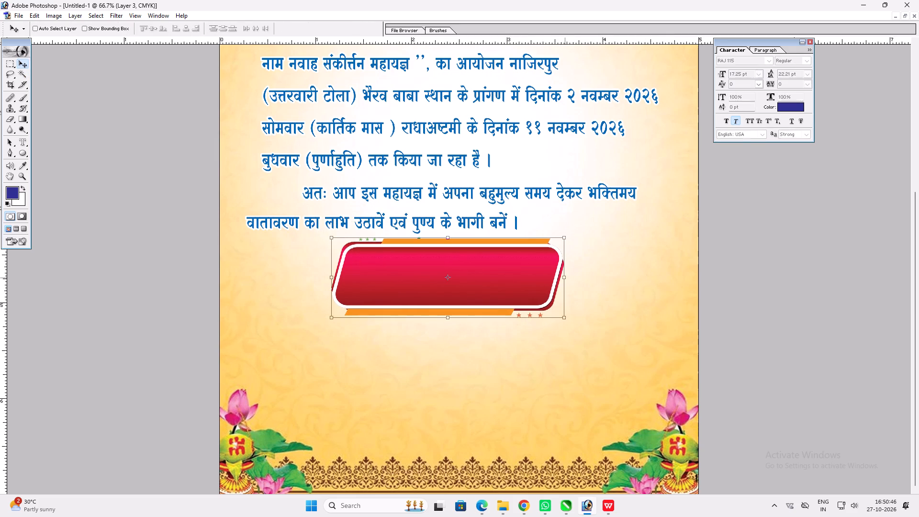
Nudge the red banner into place and widen it to about 104.9%.
key("v")
key("ctrl+plus")
key("space")
left_click_drag(563, 279, 554, 280)
key("ctrl+t")
left_click_drag(617, 267, 627, 263, "alt+shift")
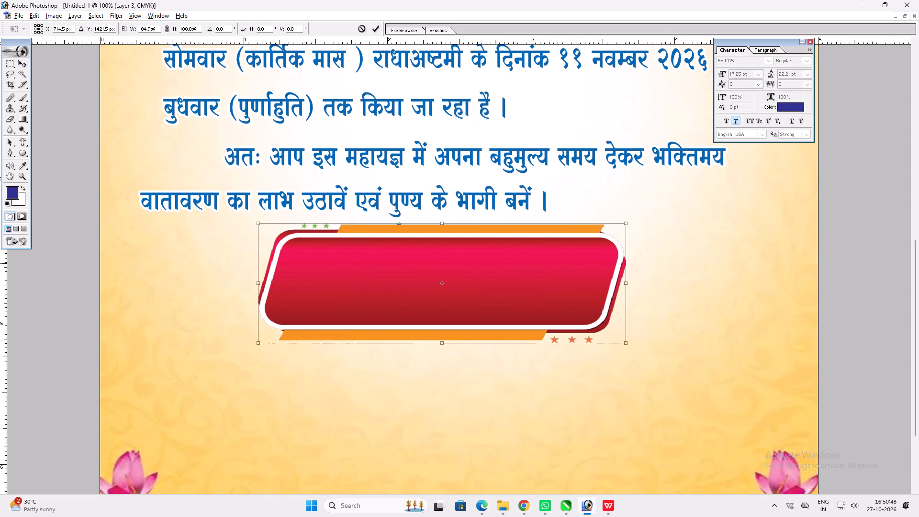
key("shift+Return")
key("v")
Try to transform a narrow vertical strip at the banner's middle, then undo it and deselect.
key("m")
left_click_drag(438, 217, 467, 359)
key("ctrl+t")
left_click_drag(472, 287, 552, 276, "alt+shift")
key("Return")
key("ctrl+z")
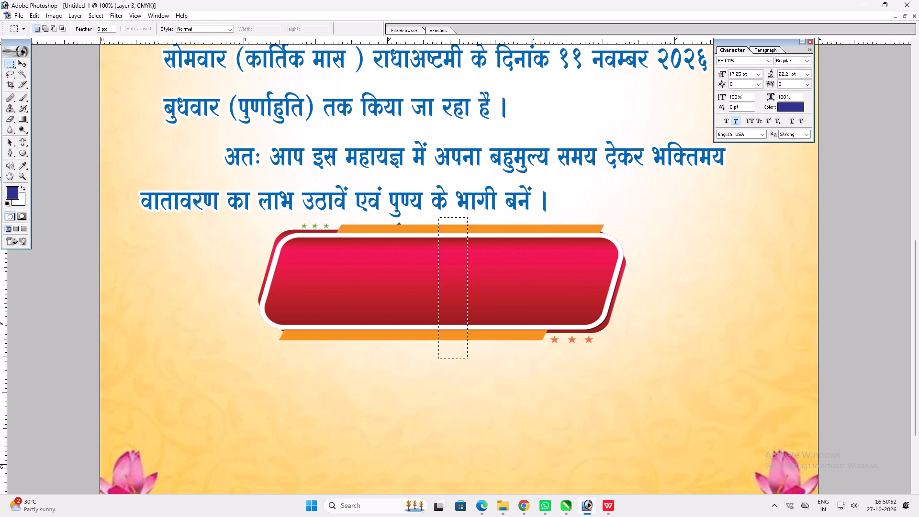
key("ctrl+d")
Stretch the whole red banner wider on both sides while keeping its height.
key("ctrl+t")
left_click_drag(624, 263, 666, 253, "alt+shift")
key("Return")
key("v")
left_click(555, 269)
Bring the hidden "महामंत्रः-" heading in front of the red banner and move it to the banner's top centre.
key("t")
left_click(440, 239)
key("Return")
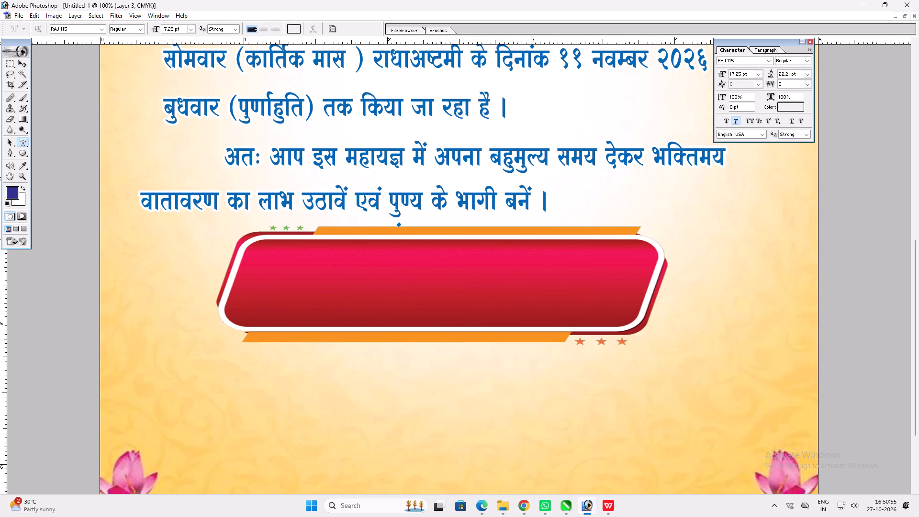
key("ctrl+shift+bracketright")
key("v")
left_click(385, 240)
key("t")
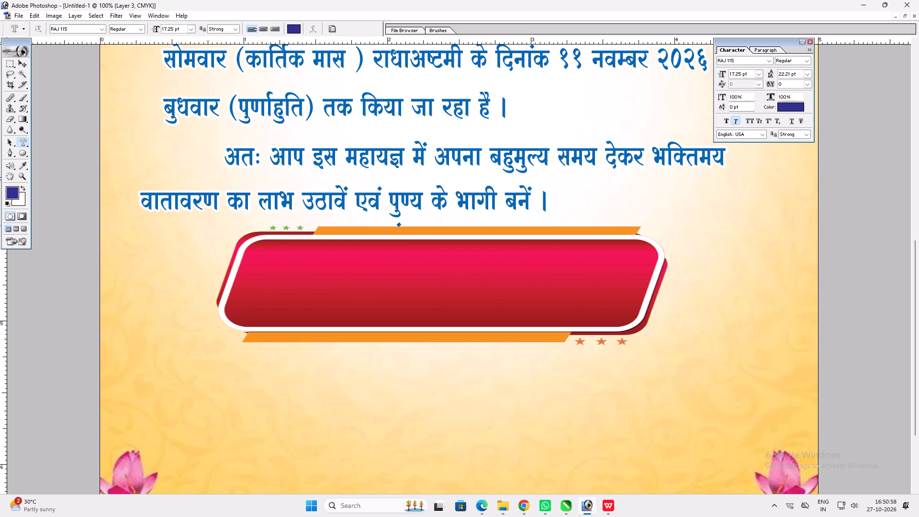
left_click(400, 226)
key("Return")
key("v")
key("ctrl+shift+bracketright")
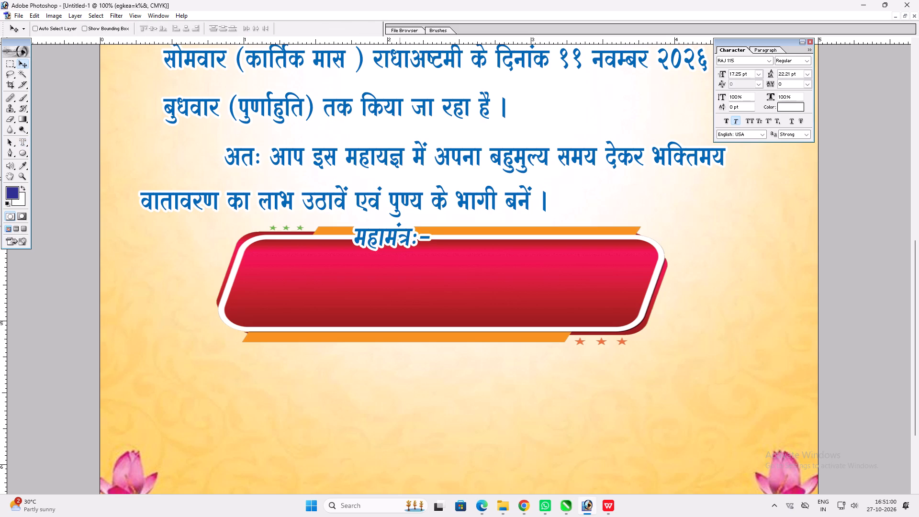
type("vv")
left_click_drag(398, 243, 458, 243)
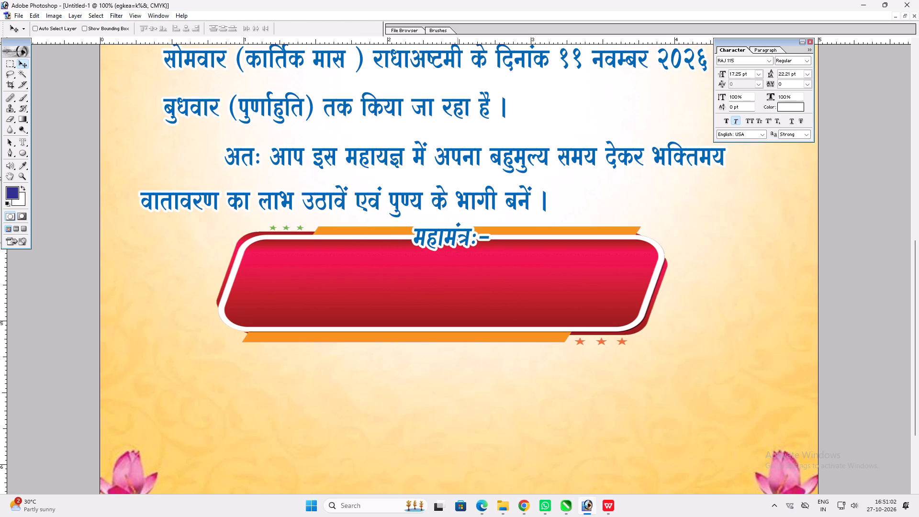
Set the "महामंत्रः-" heading's Color Overlay to yellow with C 0, M 0, Y 100.
key("alt+l")
key("alt+y")
key("alt+k")
key("alt+l")
key("alt+y")
key("n")
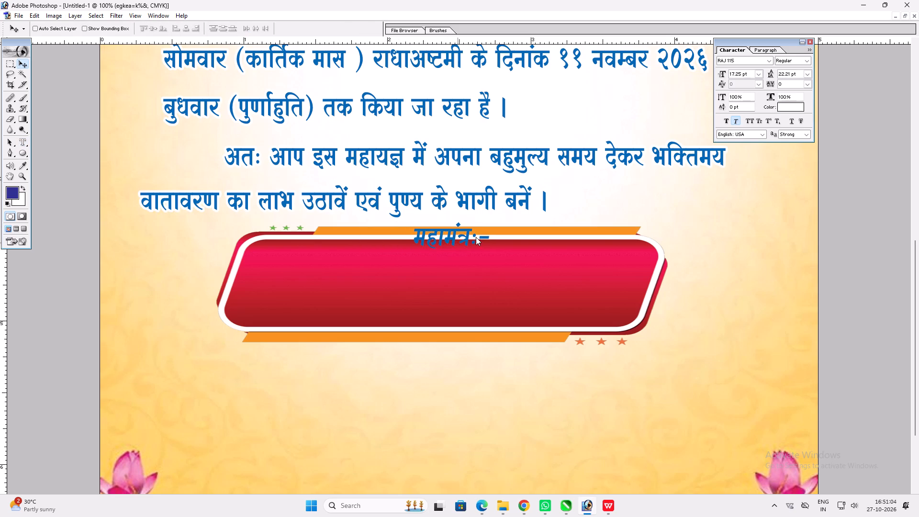
left_click(525, 216)
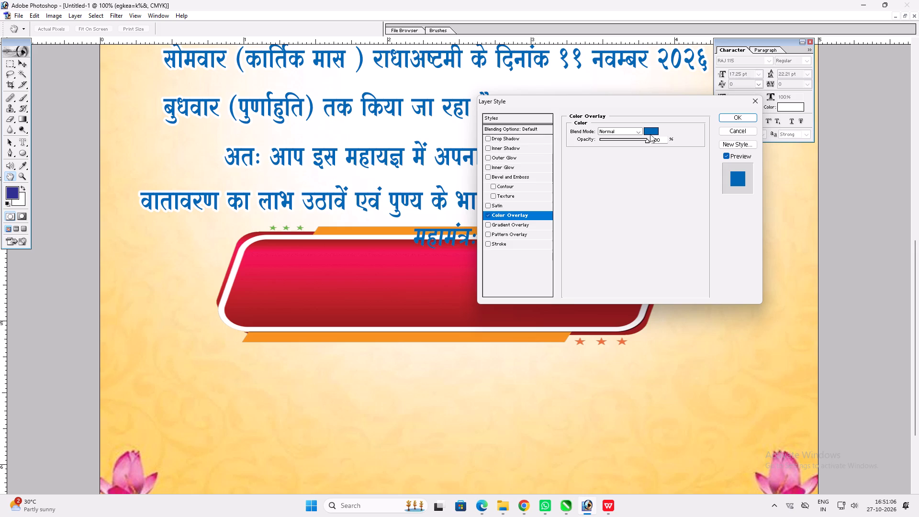
left_click(650, 134)
key("Tab")
key("0")
key("shift+Tab")
key("0")
key("Tab")
key("1")
type("00")
key("shift+Tab")
key("Tab")
key("0")
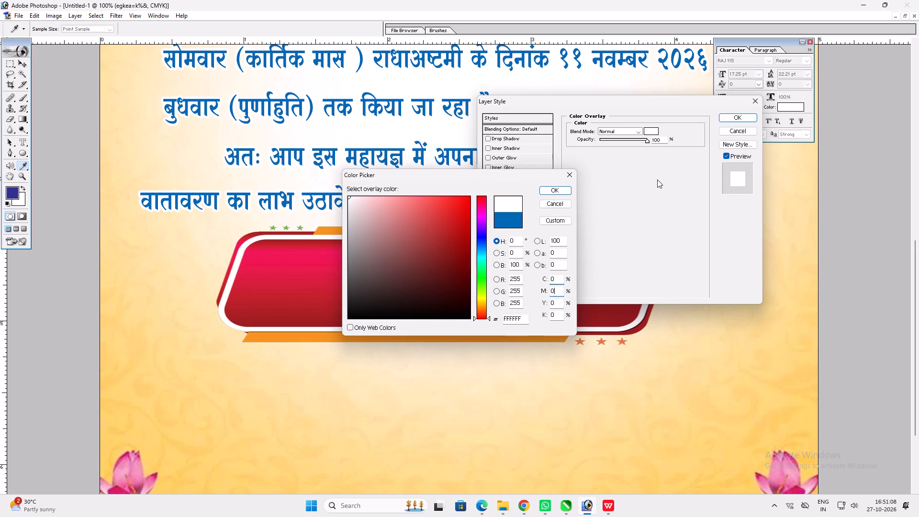
key("Tab")
type("100")
key("Return")
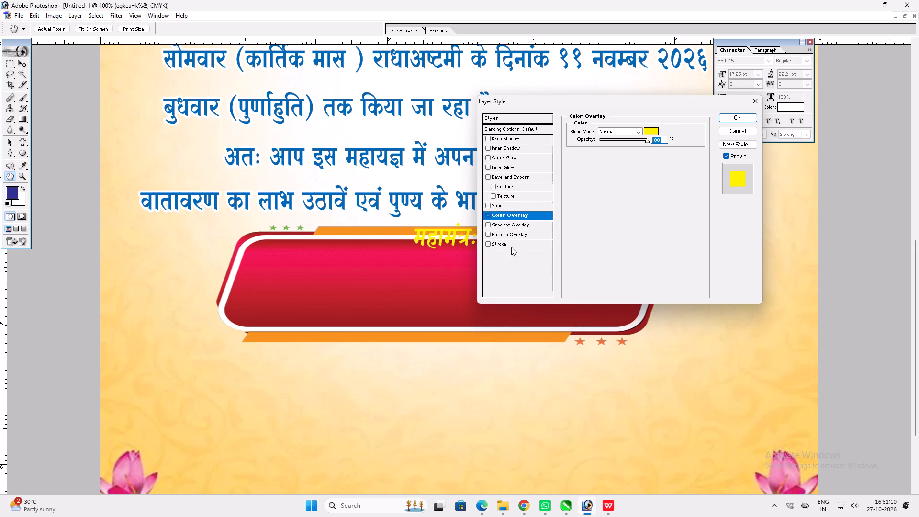
Add a black outside Stroke to the "महामंत्रः-" heading and apply the layer style.
left_click(506, 242)
left_click(592, 186)
left_click_drag(437, 248, 610, 412)
key("Return")
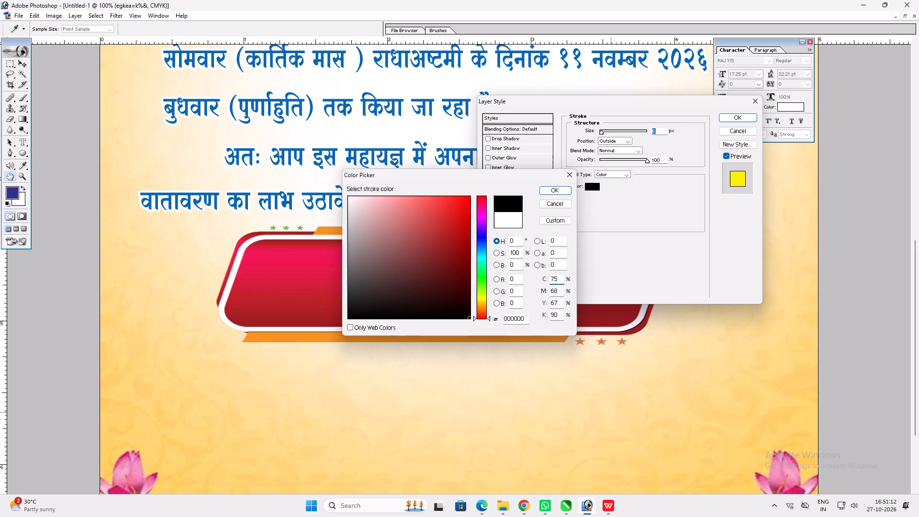
scroll(642, 220, "down", 1)
key("Return")
key("v")
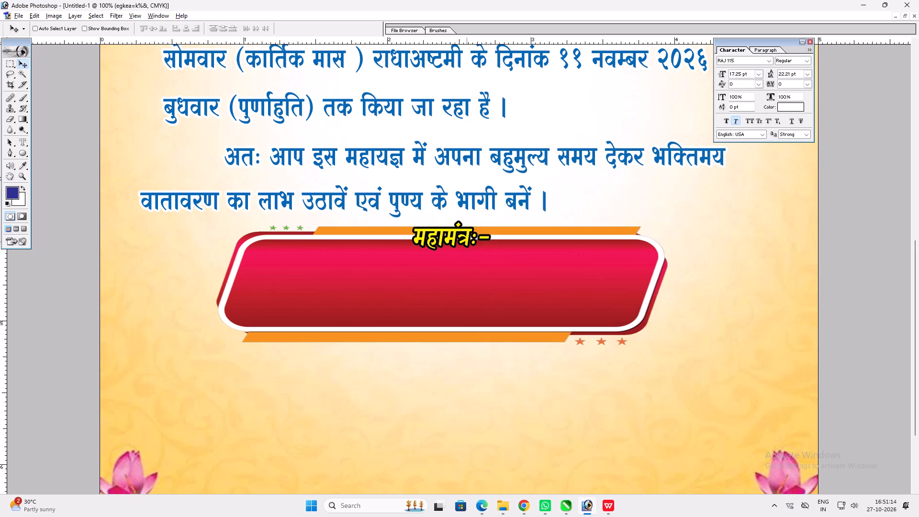
Duplicate the "महामंत्रः-" heading into the banner's interior and replace the copy's text with "हरे राम".
left_click_drag(466, 241, 411, 284, "alt")
key("t")
left_click(408, 279)
key("ctrl+a")
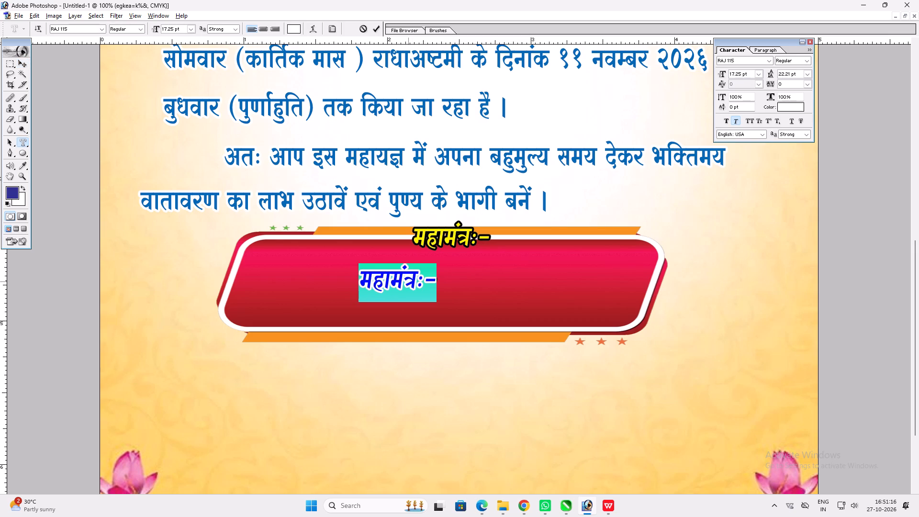
type("gjs d1")
key("BackSpace")
type("`\".kk")
key("space")
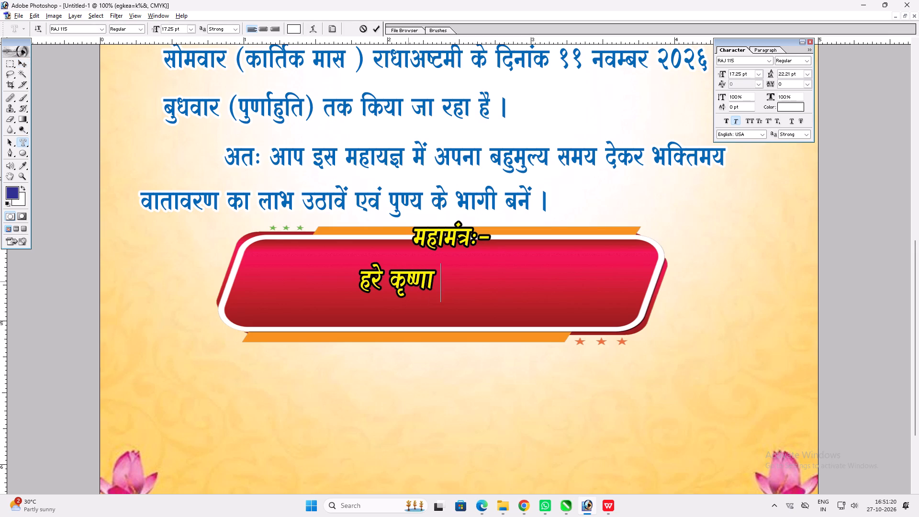
key("BackSpace")
key("BackSpace")
key("BackSpace")
key("BackSpace")
key("BackSpace")
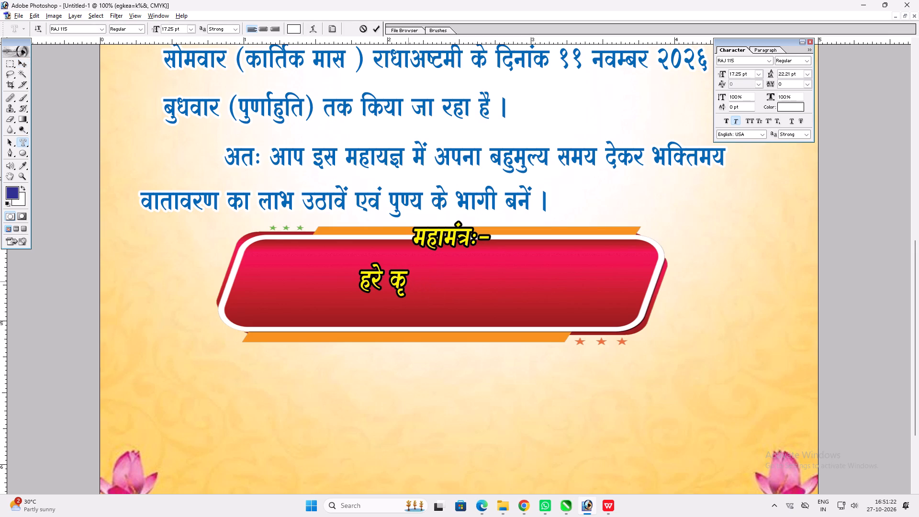
key("BackSpace")
key("BackSpace")
type("jke")
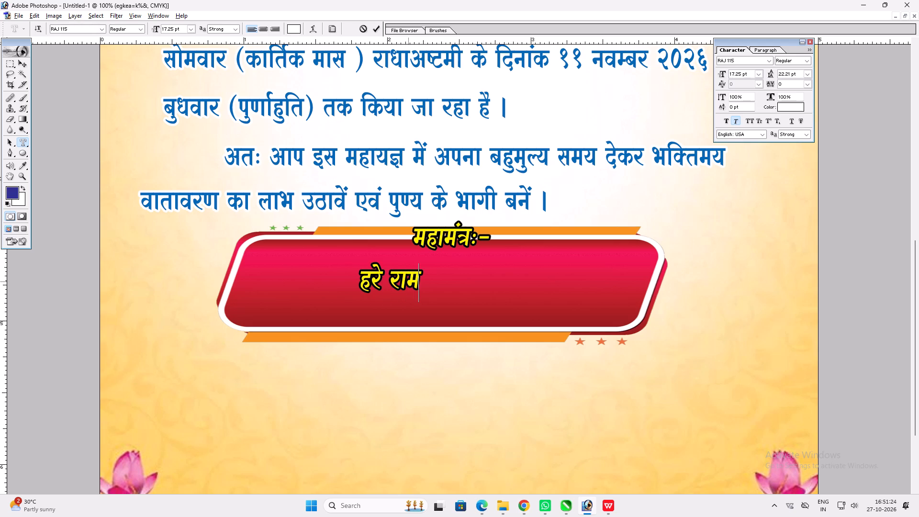
Continue the mantra line after "हरे राम" with "- हरे राम, राम - राम हरे - हरे ।".
key("space")
type("&")
key("space")
type("gjks")
key("space")
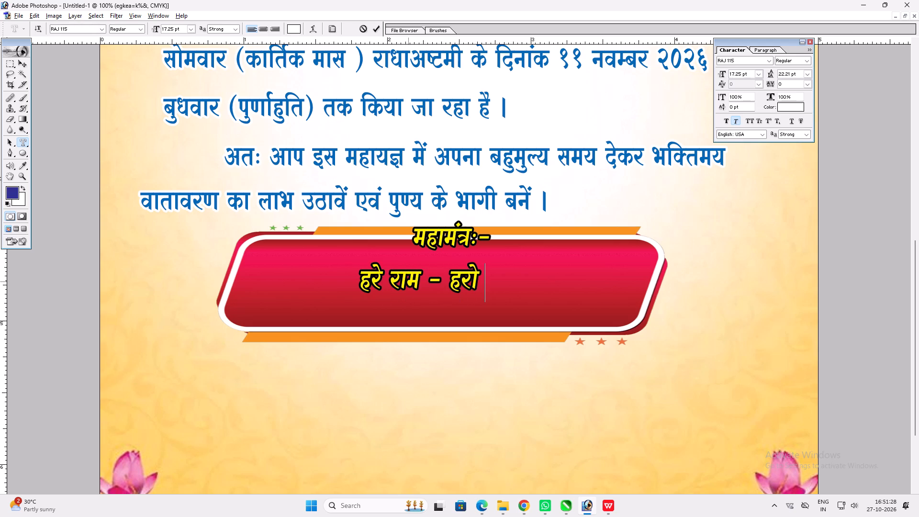
key("BackSpace")
key("BackSpace")
key("BackSpace")
type("s jke")
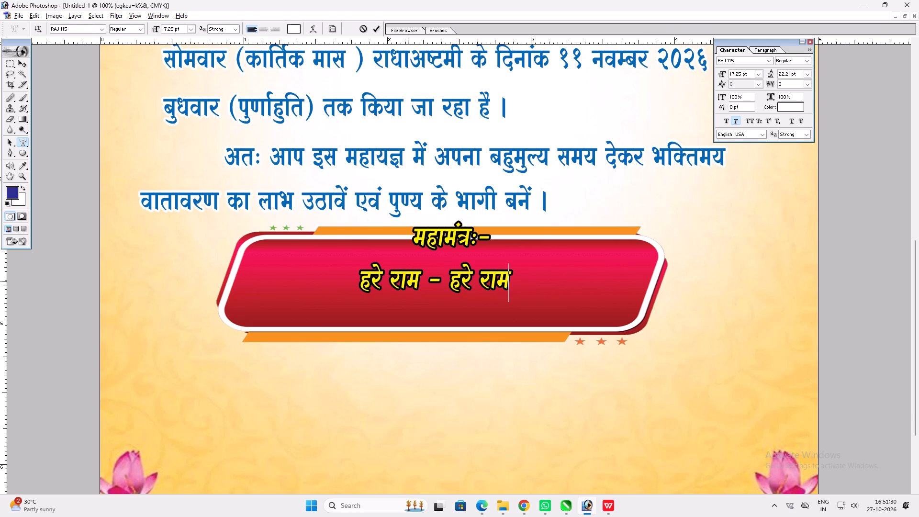
type("] jke]")
key("space")
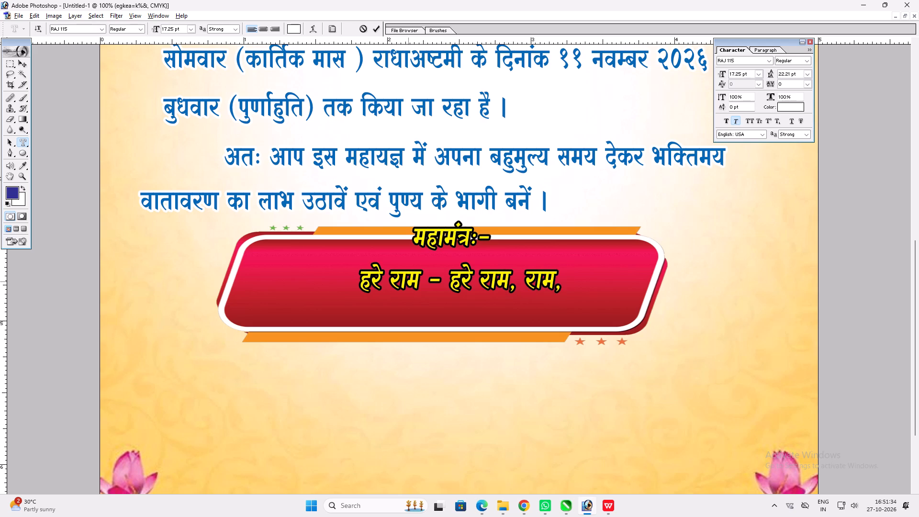
key("BackSpace")
key("BackSpace")
key("space")
key("space")
key("BackSpace")
type("& jke")
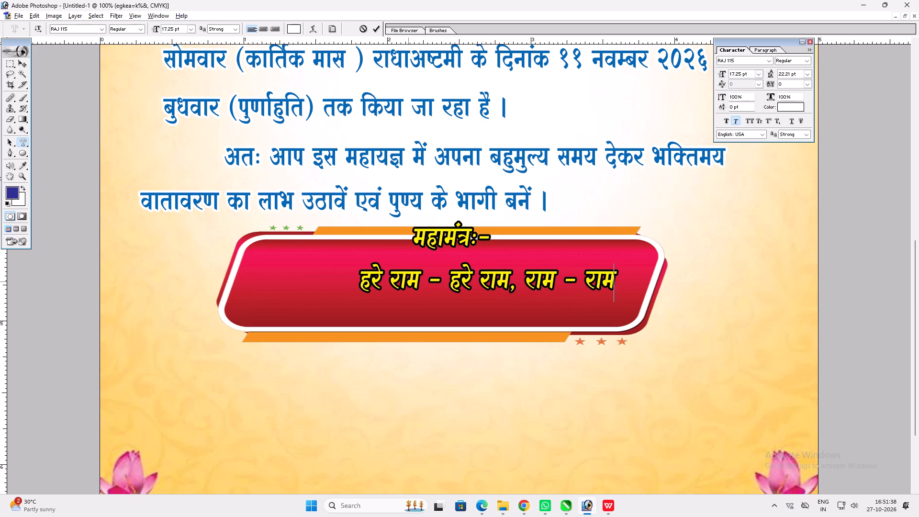
key("space")
type("gjs")
key("space")
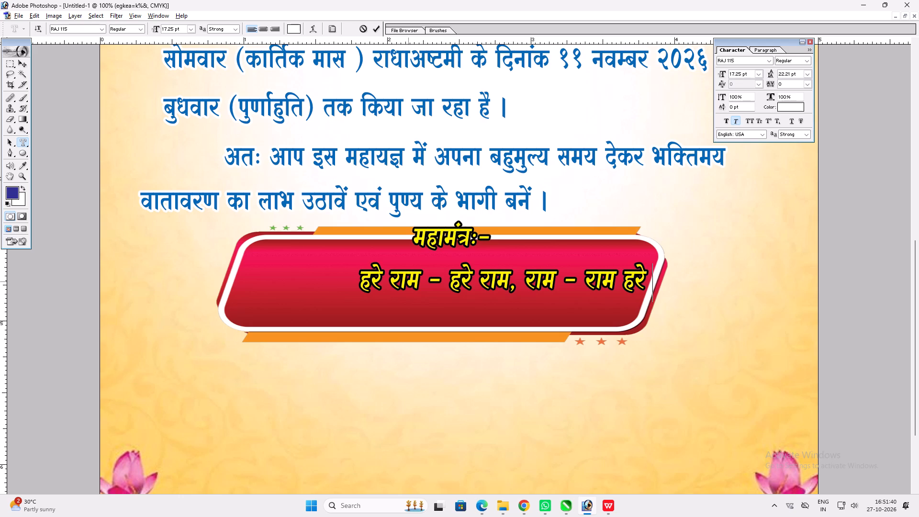
type("& gjs A")
key("Return")
Move the mantra line so it sits inside the red banner, just beneath the "महामंत्रः-" heading.
key("v")
key("v")
key("v")
left_click_drag(500, 303, 413, 296)
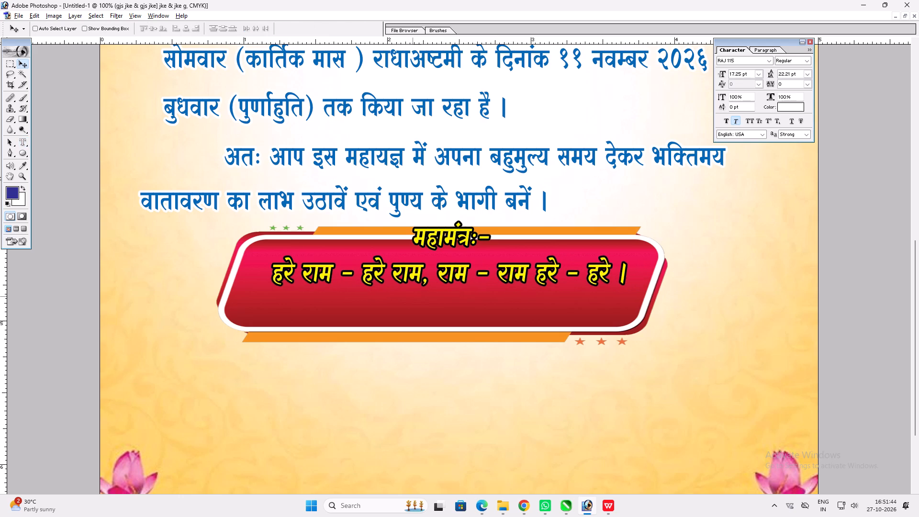
Nudge the yellow mantra line slightly up and sideways inside the red banner.
left_click_drag(413, 296, 409, 292)
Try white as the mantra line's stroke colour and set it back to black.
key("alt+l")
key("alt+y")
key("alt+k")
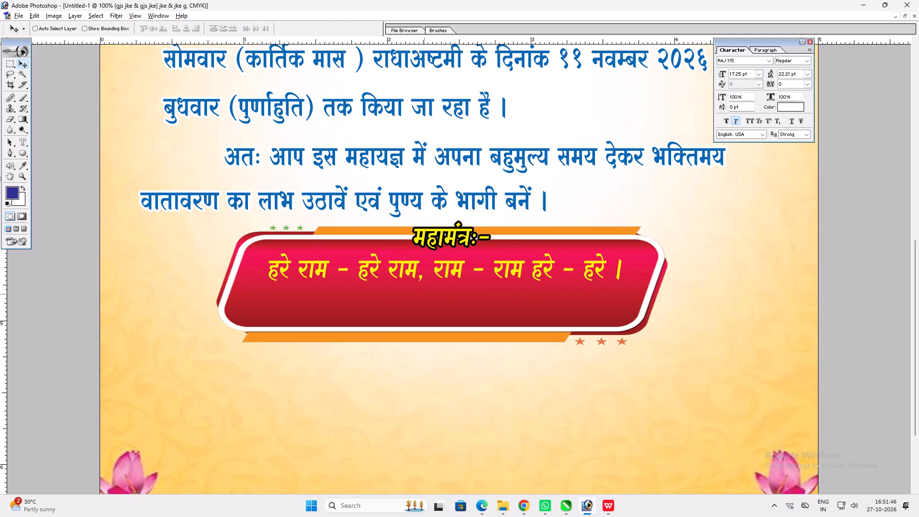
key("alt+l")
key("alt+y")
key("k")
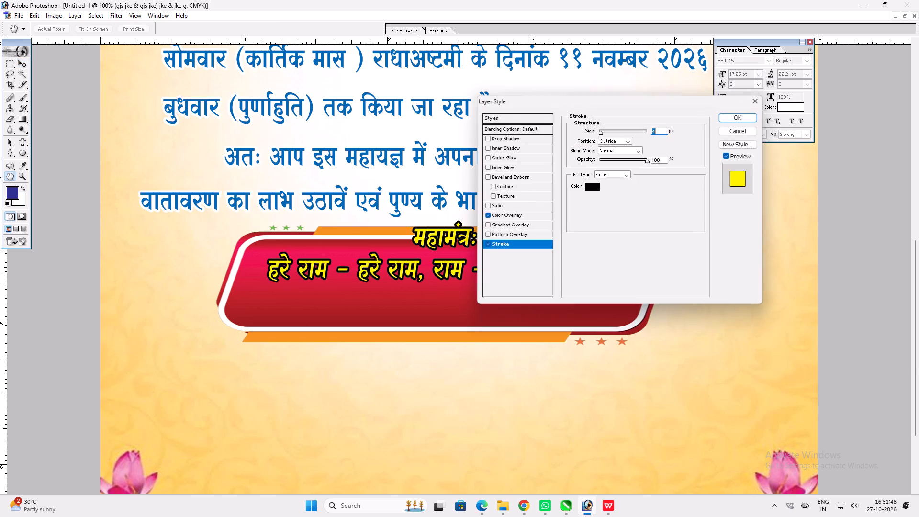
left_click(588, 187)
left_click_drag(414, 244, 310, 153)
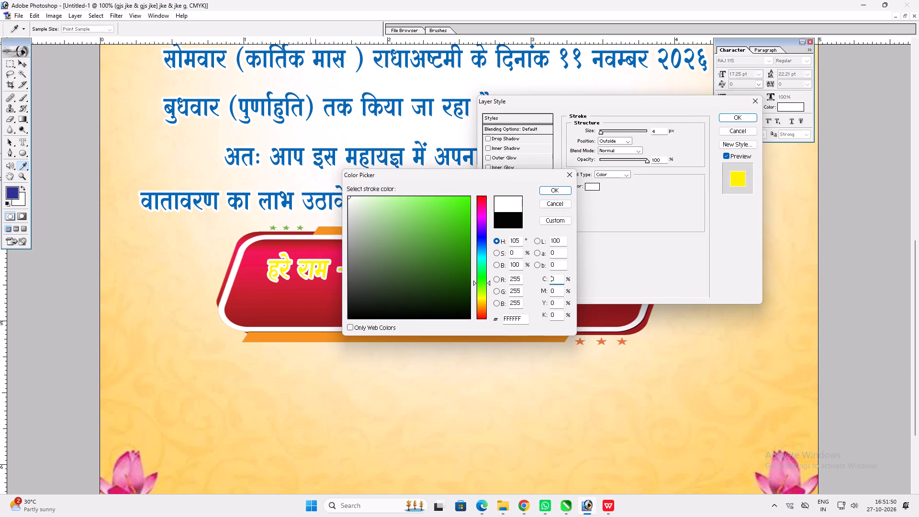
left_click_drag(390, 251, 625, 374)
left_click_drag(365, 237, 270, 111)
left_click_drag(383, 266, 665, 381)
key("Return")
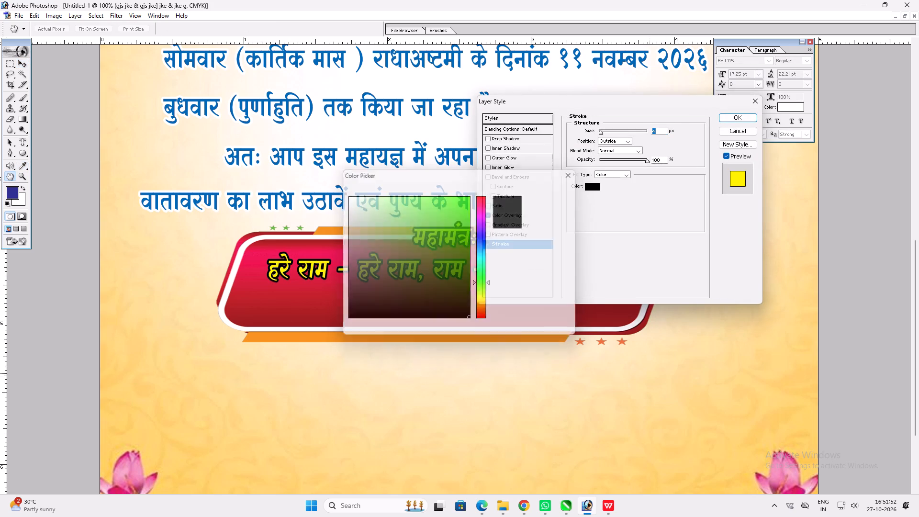
Change the mantra line's Color Overlay to white and apply the layer style.
left_click(524, 216)
left_click(650, 132)
left_click_drag(343, 261, 287, 154)
left_click_drag(396, 225, 280, 155)
key("Return")
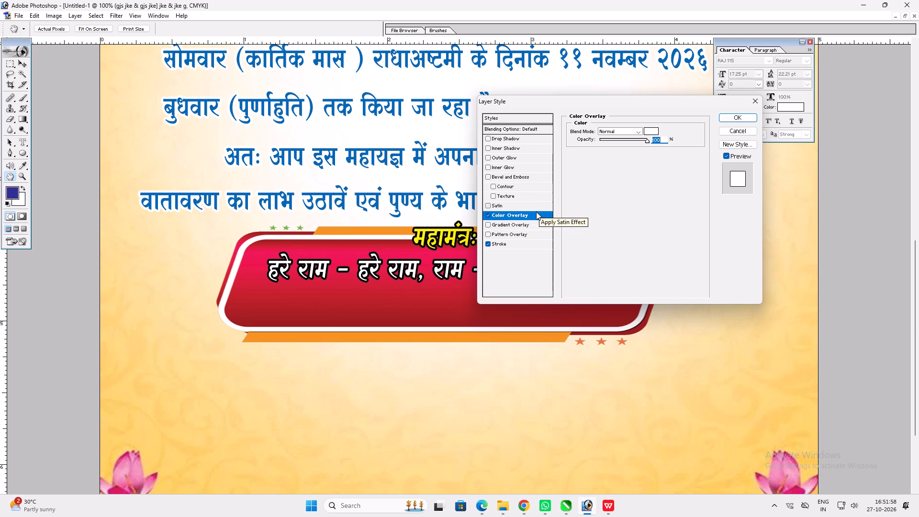
key("Return")
key("Return")
Add a second line to the mantra text reading "हरे कृष्ण - हरे कृष्ण".
key("v")
key("t")
left_click(493, 272)
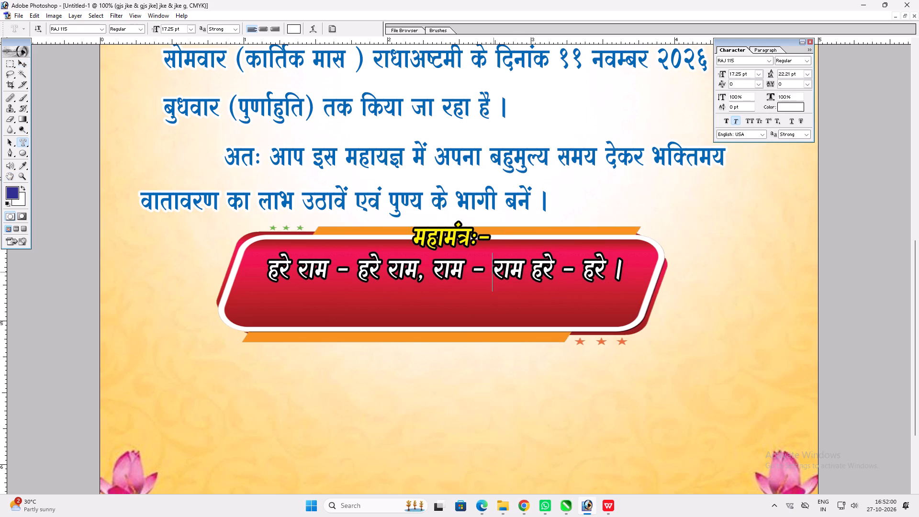
key("End")
key("Return")
type("gjs")
key("space")
type("d`")
type("\".kk")
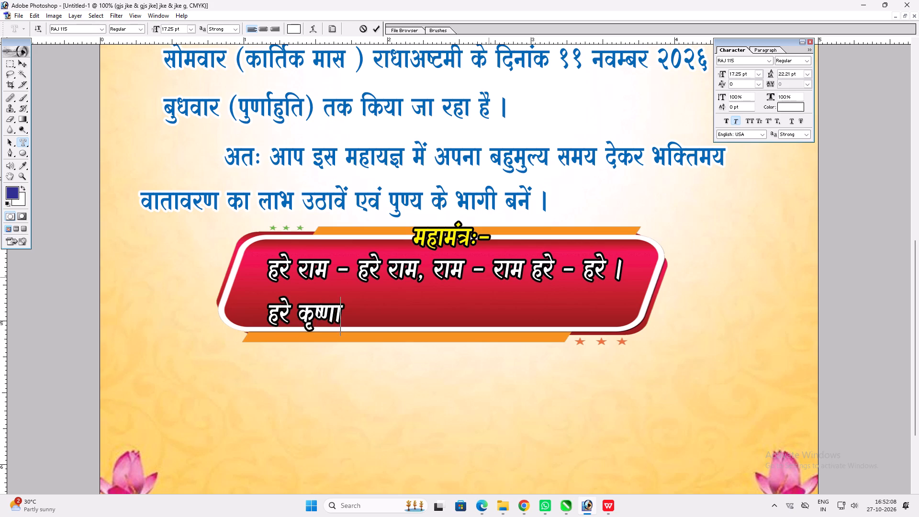
key("space")
type("& gjs jke")
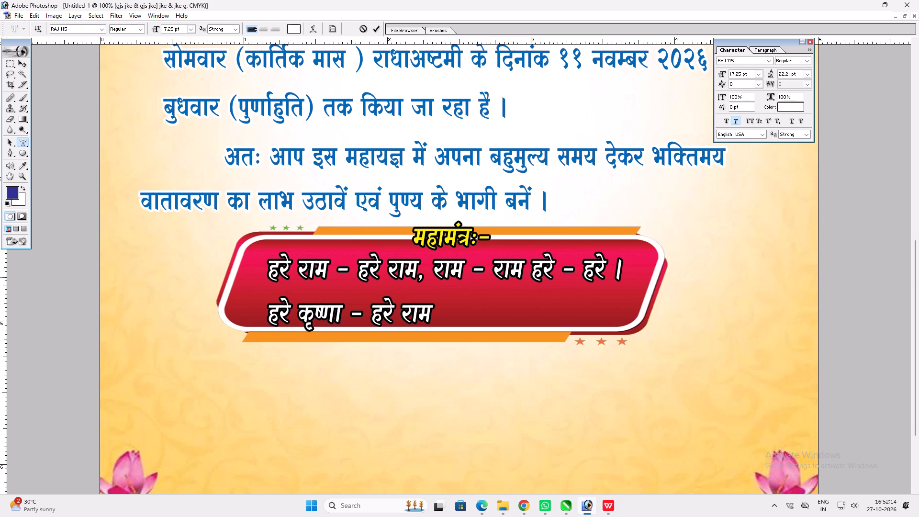
key("BackSpace")
key("BackSpace")
key("BackSpace")
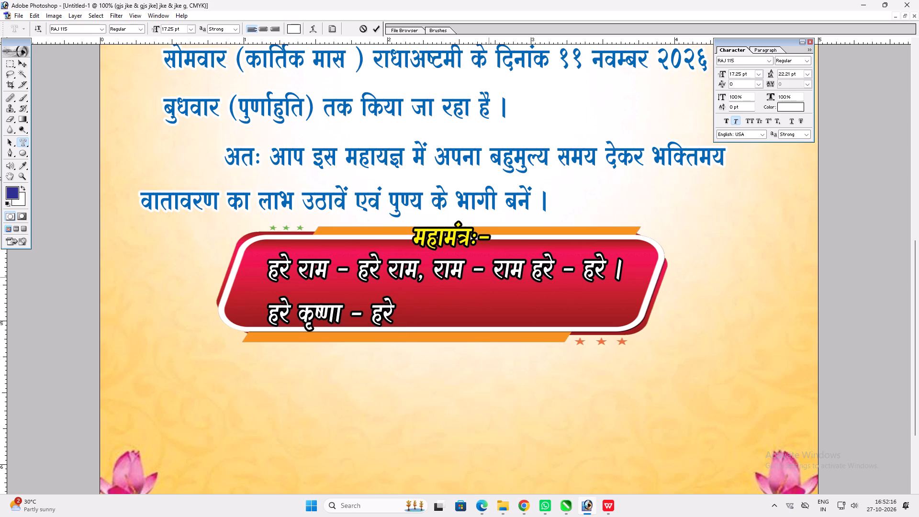
type("d`")
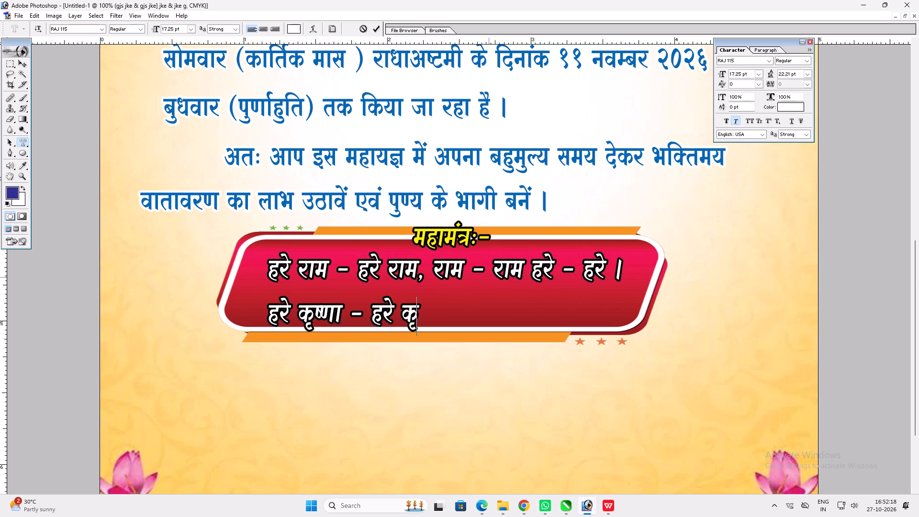
type(":.")
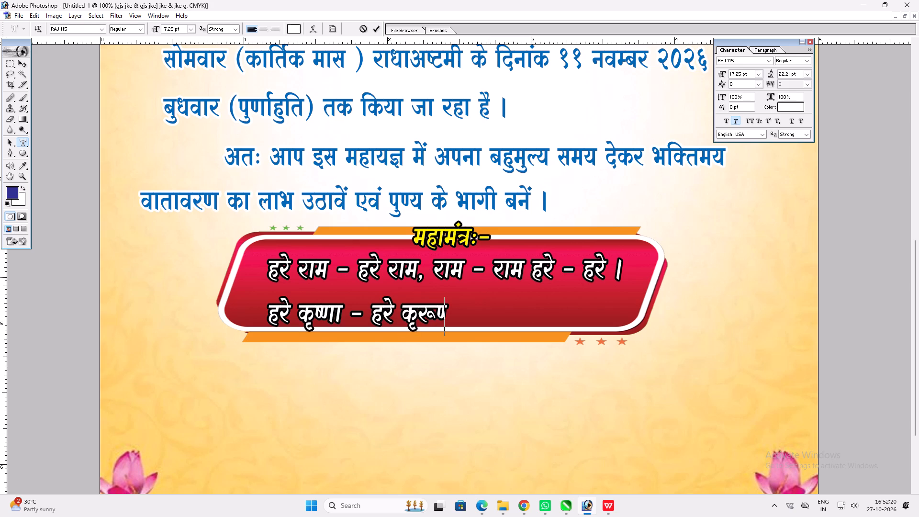
key("BackSpace")
key("BackSpace")
type("\".k")
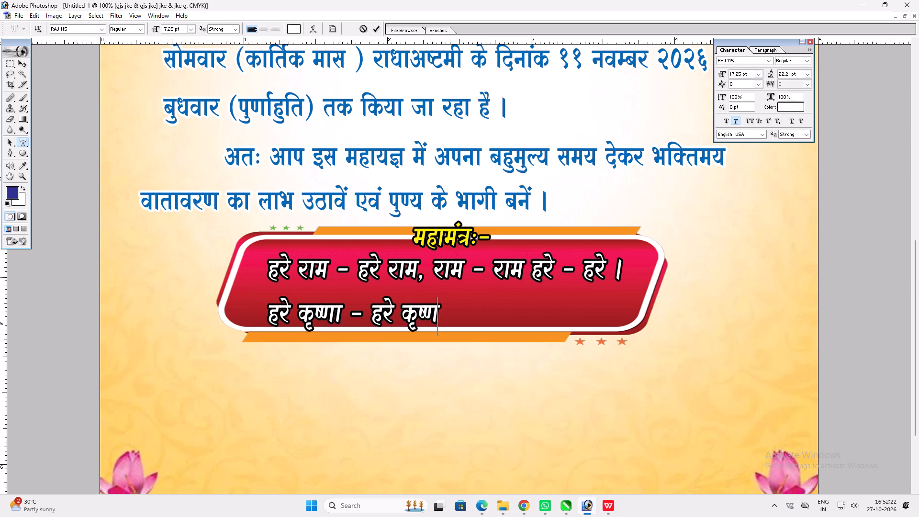
left_click(343, 314)
key("BackSpace")
Continue the second mantra line with ", कृष्ण - कृष्ण हरे - हरे ।".
left_click(432, 311)
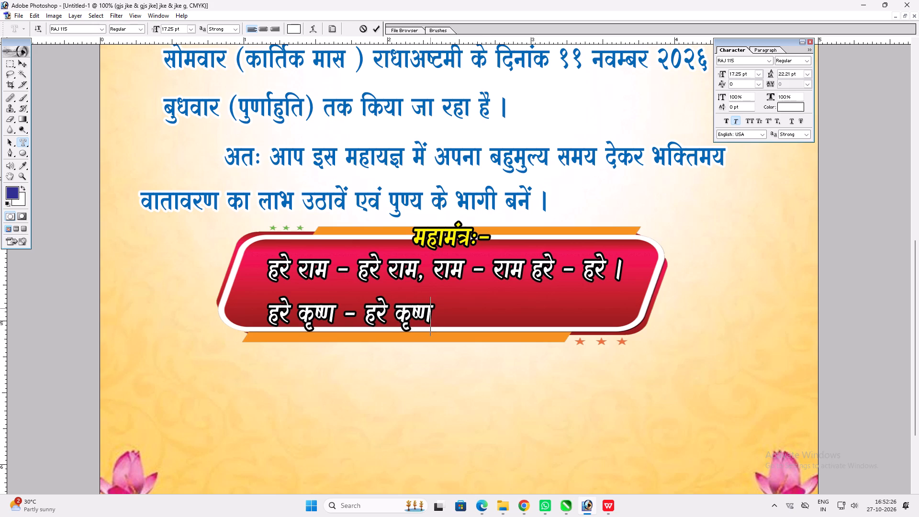
type("] d`")
type("\".k")
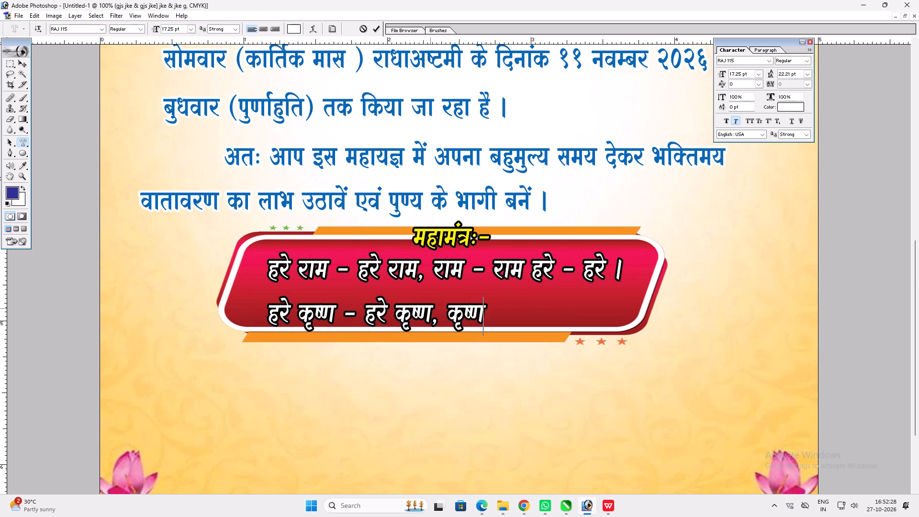
key("space")
type("&")
key("space")
type("d`\".k")
key("space")
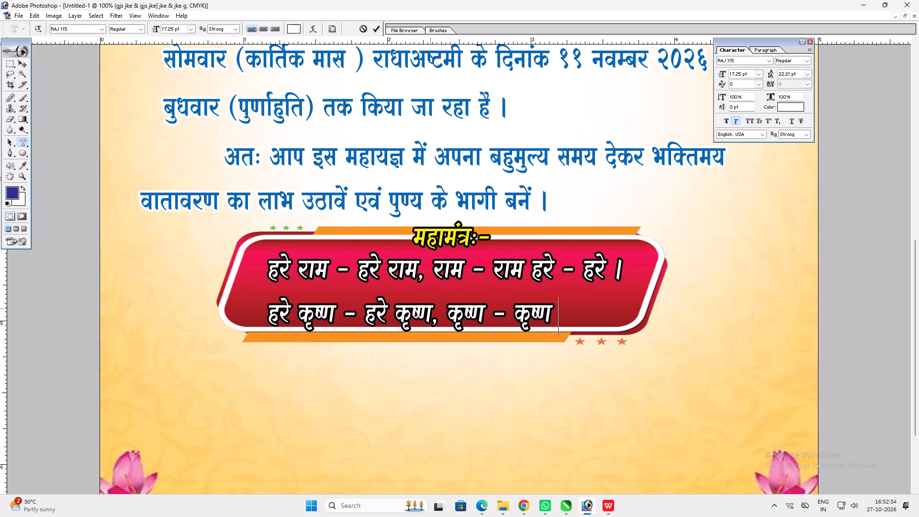
type("gjs")
key("space")
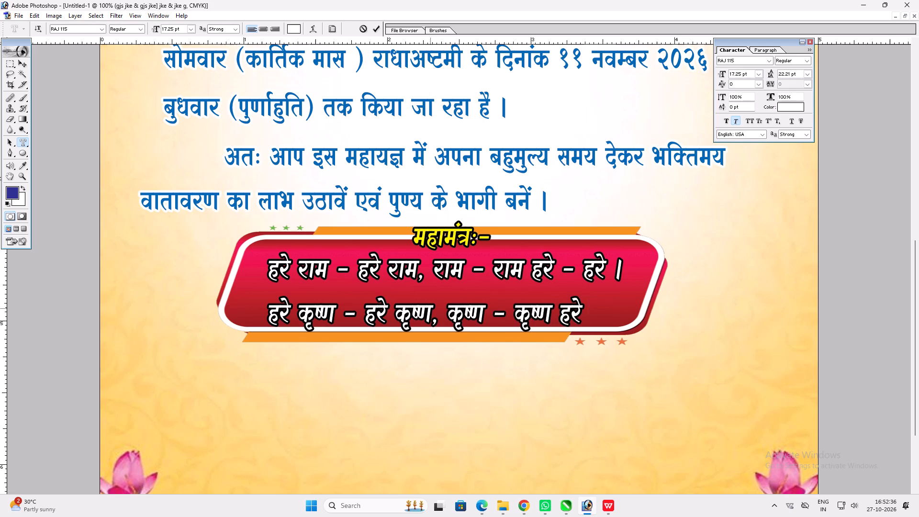
type("& gjs A")
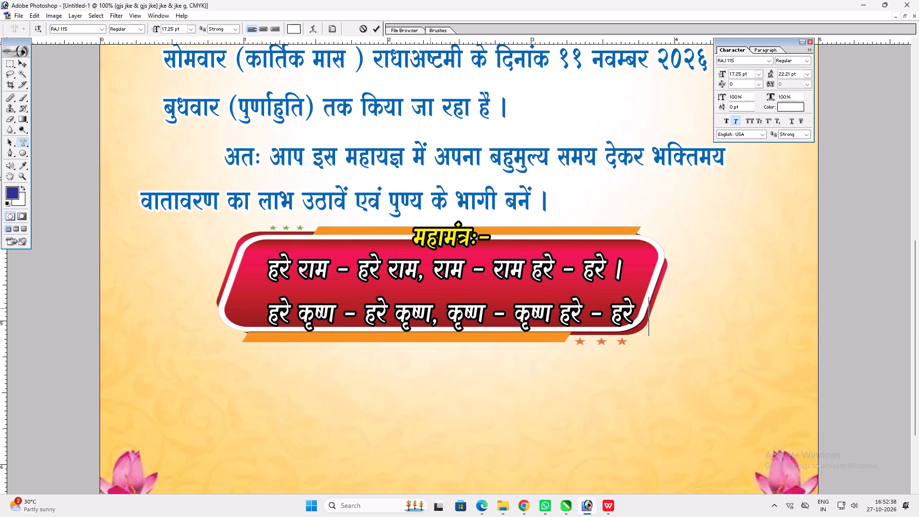
Tighten the leading of both mantra lines to 16.21 pt.
key("ctrl+a")
key("alt+Up")
key("alt+Up")
key("alt+Up")
key("alt+Up")
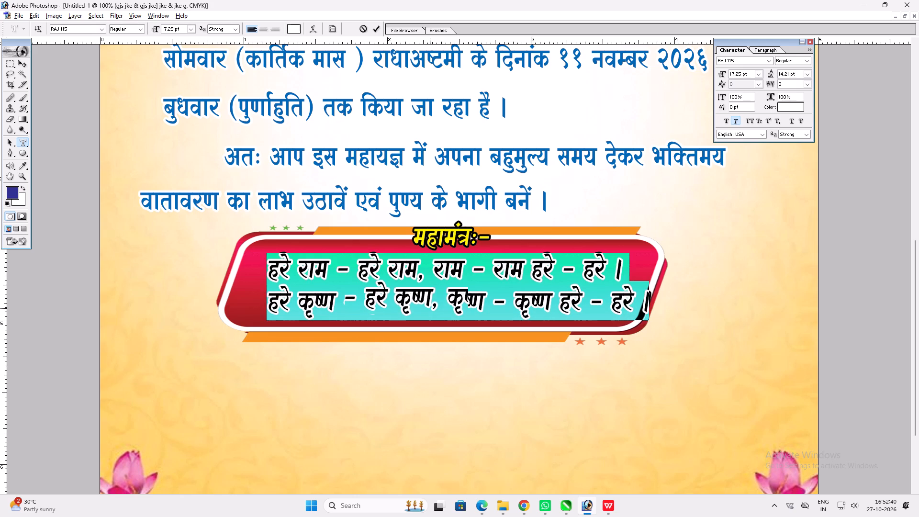
key("alt+Down")
key("ctrl+z")
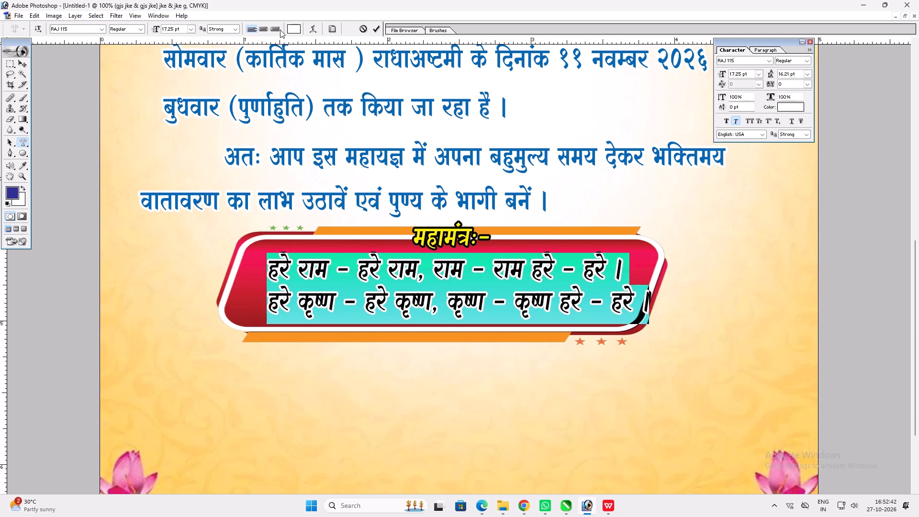
Centre-align the two mantra lines and move them to the middle of the red banner.
left_click(262, 26)
key("Return")
key("v")
key("v")
left_click_drag(384, 311, 539, 312)
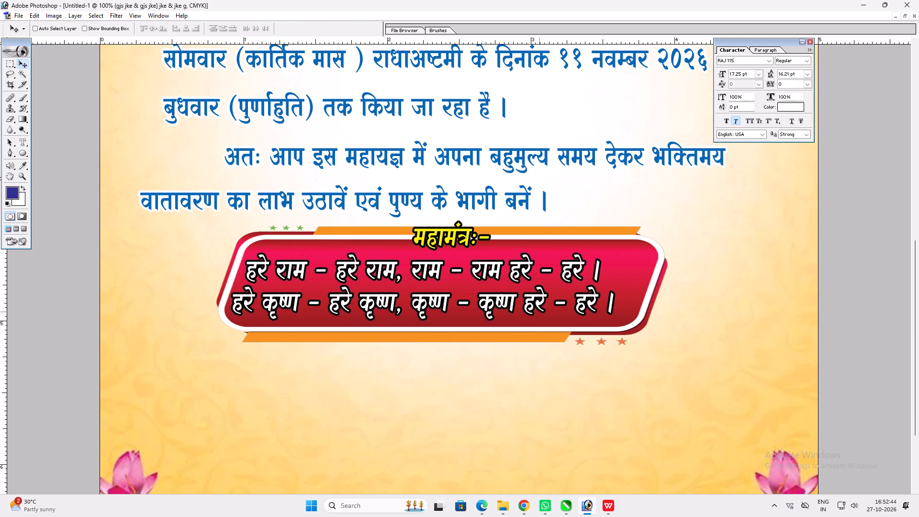
left_click_drag(539, 312, 560, 312)
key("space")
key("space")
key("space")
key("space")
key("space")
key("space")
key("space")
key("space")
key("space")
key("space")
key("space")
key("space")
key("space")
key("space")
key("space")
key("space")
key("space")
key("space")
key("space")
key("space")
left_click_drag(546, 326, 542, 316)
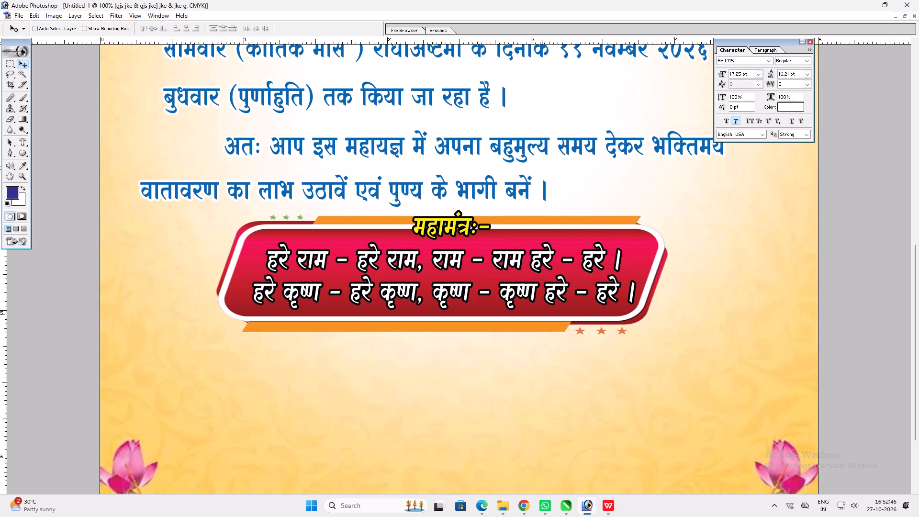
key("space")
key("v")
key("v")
Switch to Chrome and search Google Images for "line banner Png".
left_click(517, 499)
left_click(264, 68)
key("ctrl+a")
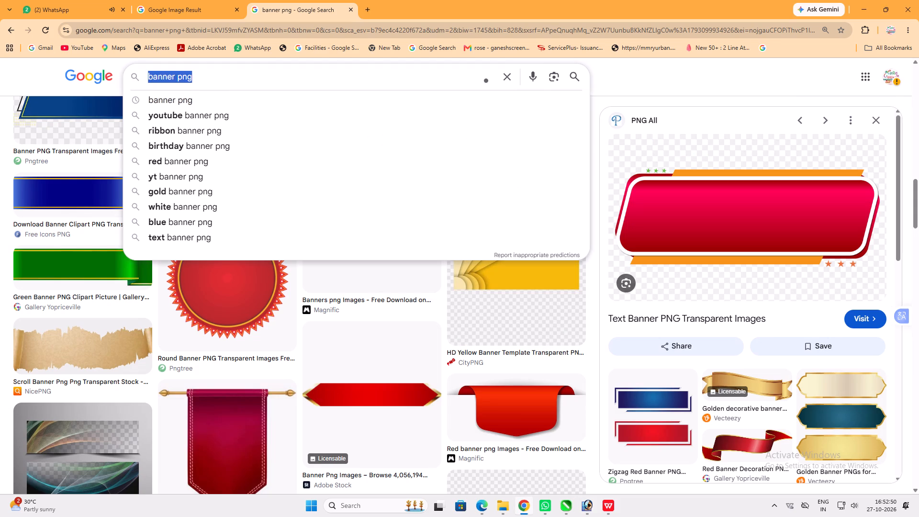
type("bannr")
key("space")
key("BackSpace")
key("BackSpace")
type("er Png")
key("space")
key("Home")
type("line")
key("space")
key("Return")
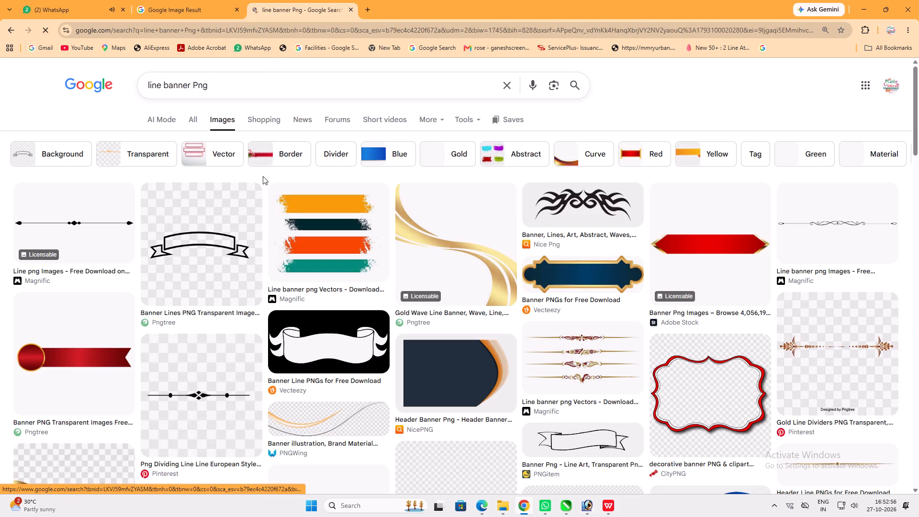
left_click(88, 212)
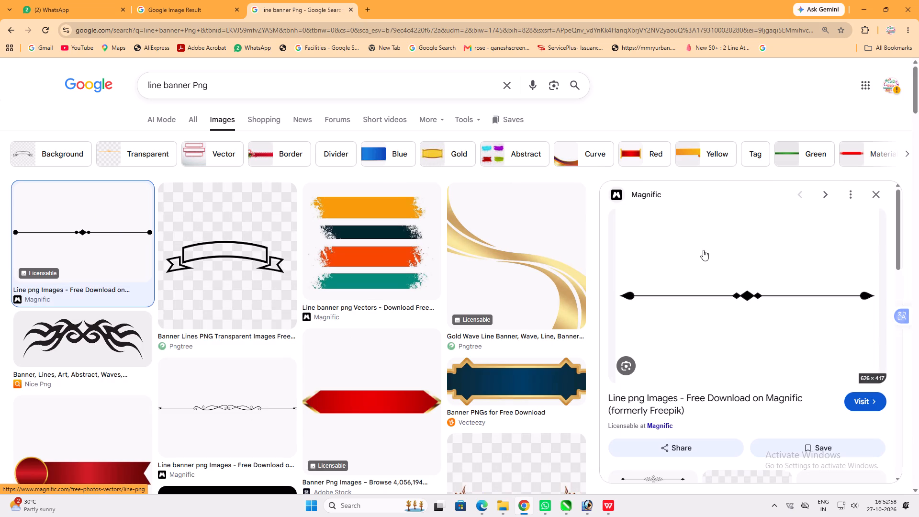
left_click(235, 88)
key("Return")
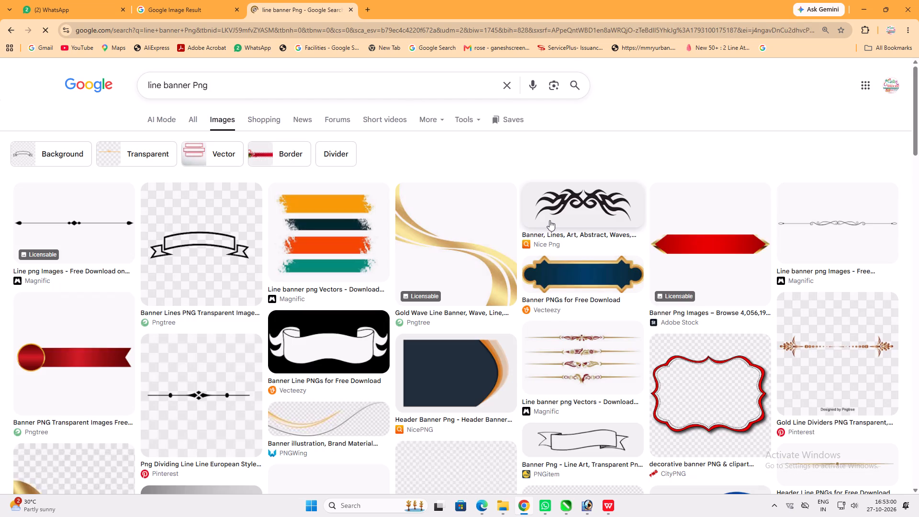
Copy the Magnific image of four gold-and-maroon ornamental divider lines and paste it into the invitation in Photoshop.
left_click(596, 334)
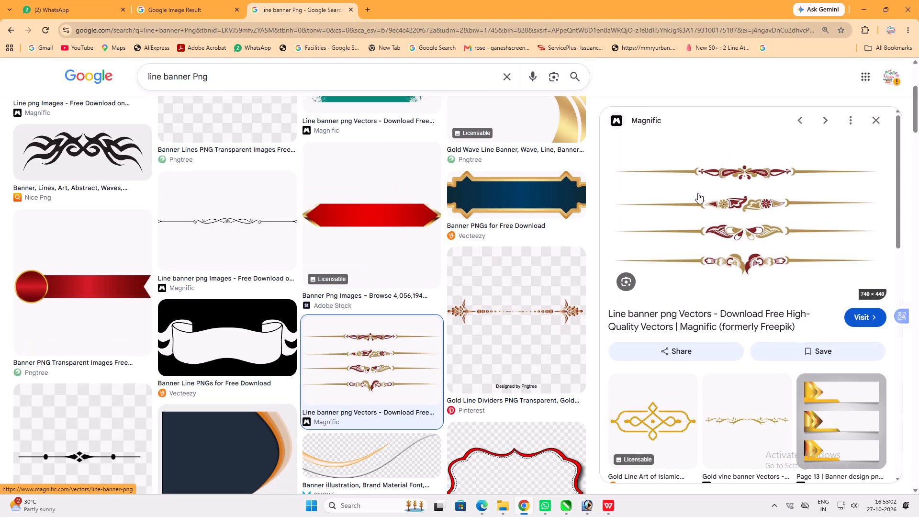
right_click(702, 165)
left_click(750, 319)
left_click(593, 495)
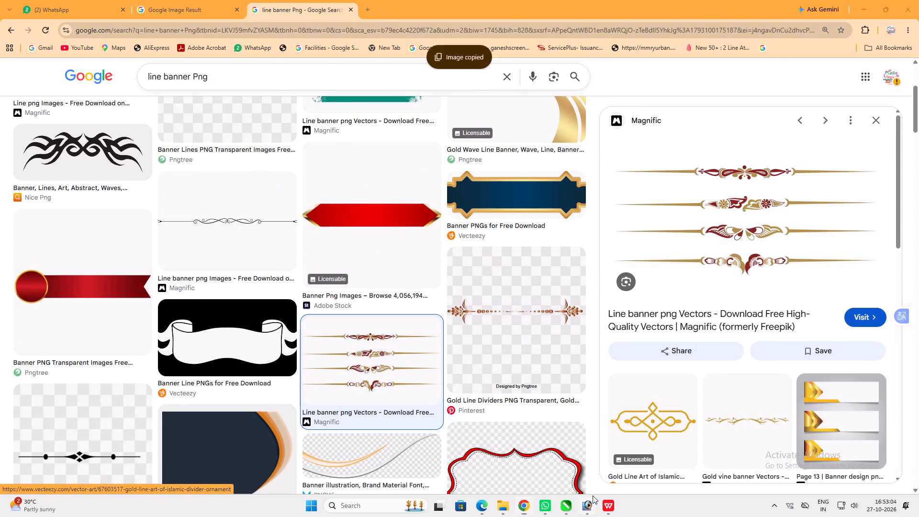
key("ctrl+v")
left_click(531, 348)
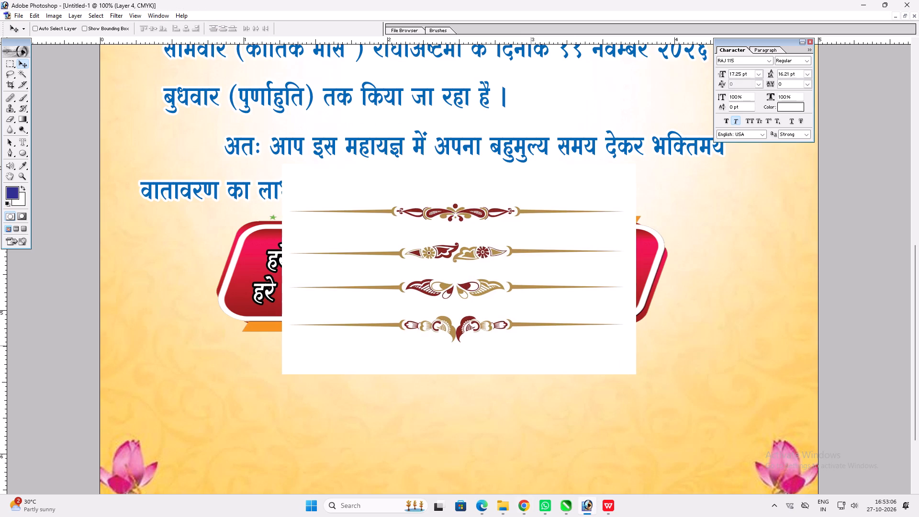
Select the pasted divider image's white background with the Magic Wand, delete it and deselect.
key("w")
left_click(530, 343)
key("Delete")
key("Delete")
key("ctrl+d")
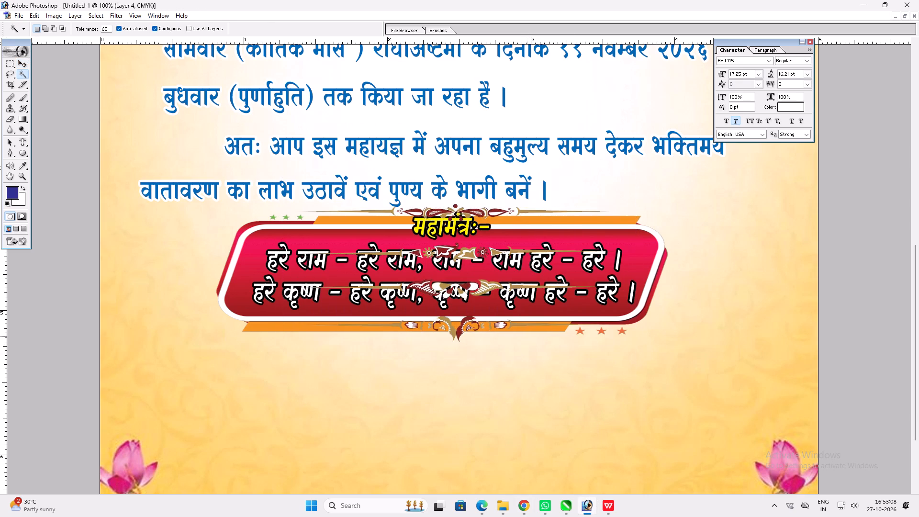
Move the four ornamental dividers into the empty area between the red banner and the bottom border.
key("v")
left_click_drag(521, 317, 536, 433)
key("space")
left_click_drag(530, 429, 504, 300)
key("v")
left_click_drag(504, 301, 499, 348)
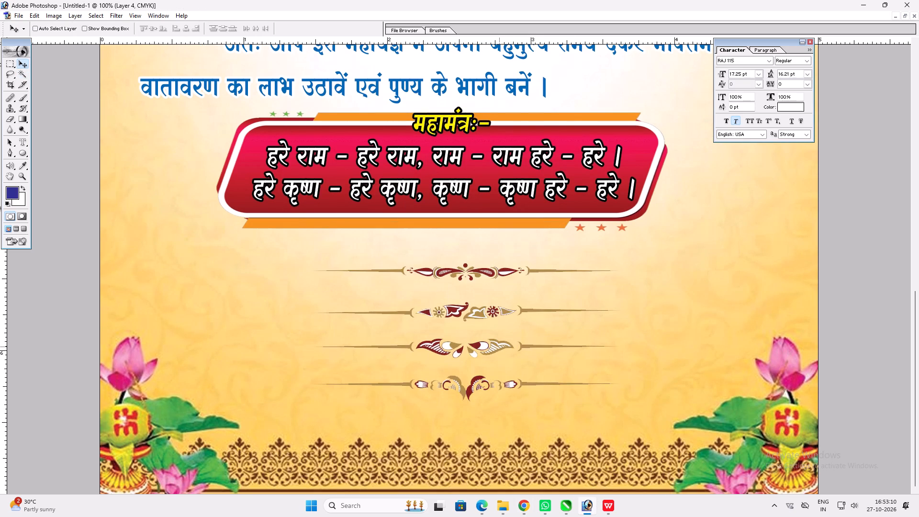
Marquee-select the lower three ornamental dividers, delete them and deselect, keeping only the topmost divider.
key("comma")
key("m")
left_click_drag(707, 449, 273, 287)
key("Delete")
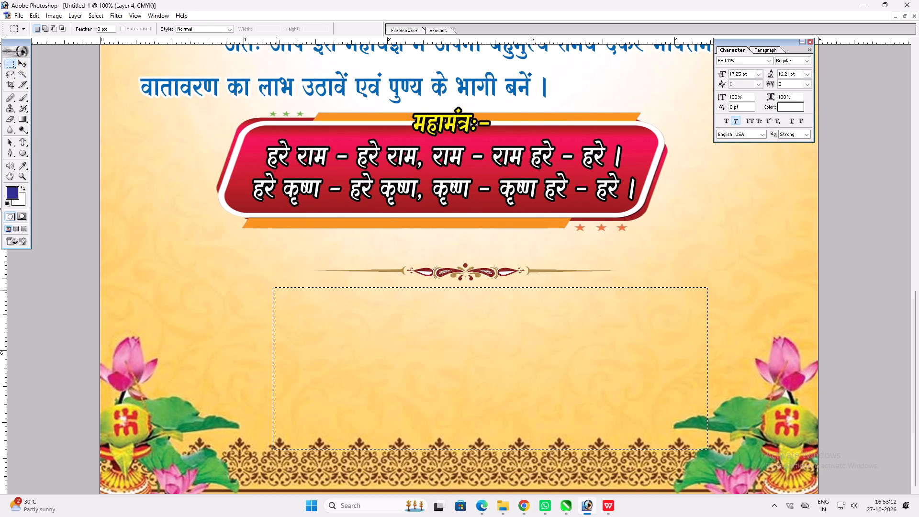
key("ctrl+d")
Move the remaining ornamental divider down and centre it in the empty area beneath the red banner.
type("vv")
key("v")
key("v")
key("v")
left_click_drag(455, 275, 440, 314)
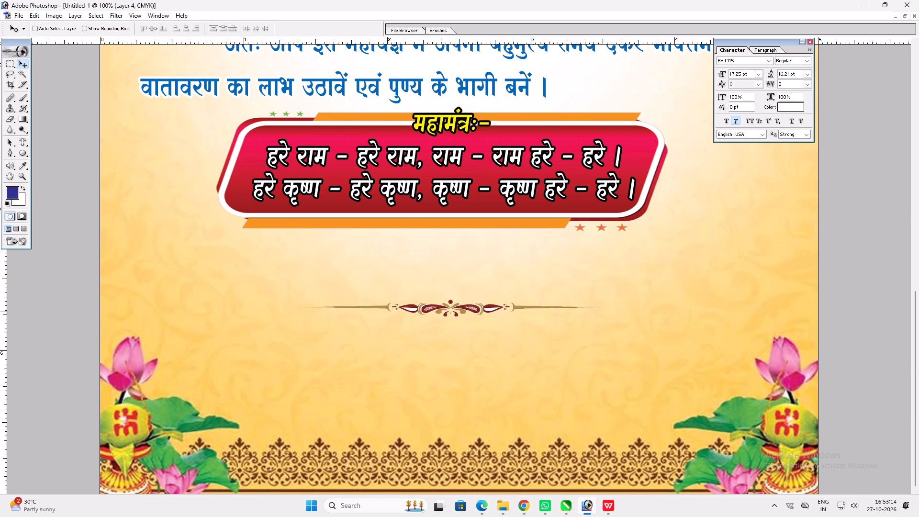
left_click_drag(440, 314, 452, 311)
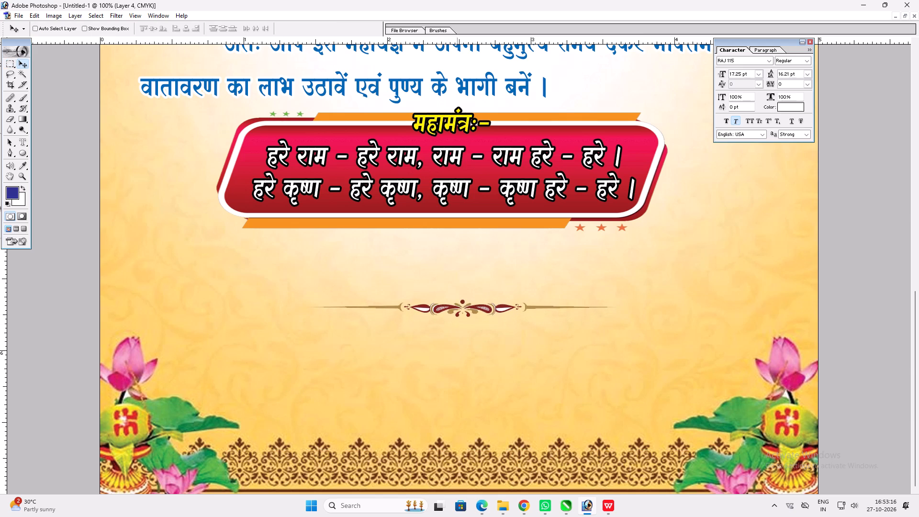
Duplicate the blue closing paragraph below the red banner and replace the copy's text with "निवेदकः-".
left_click(440, 89, "ctrl")
left_click_drag(440, 87, 435, 255, "alt")
key("t")
left_click(432, 256)
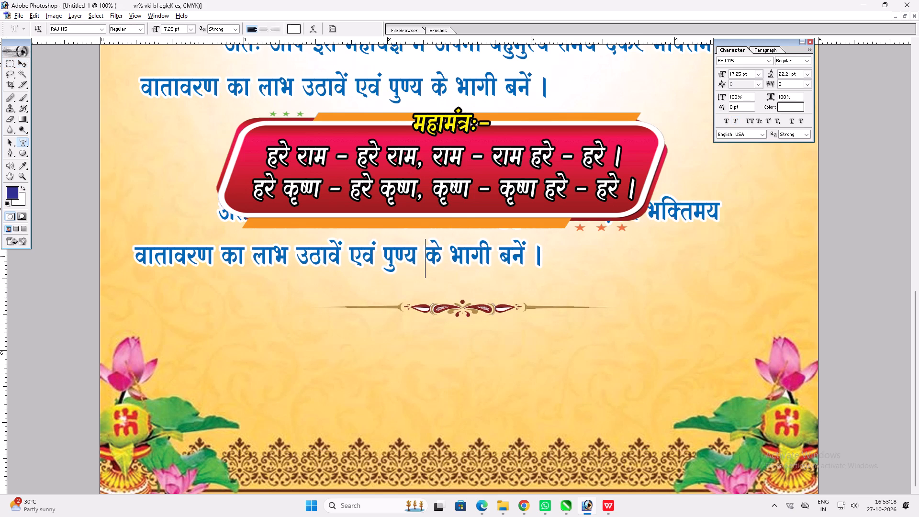
key("ctrl+a")
type("ff")
key("ctrl+a")
left_click_drag(483, 244, 527, 289)
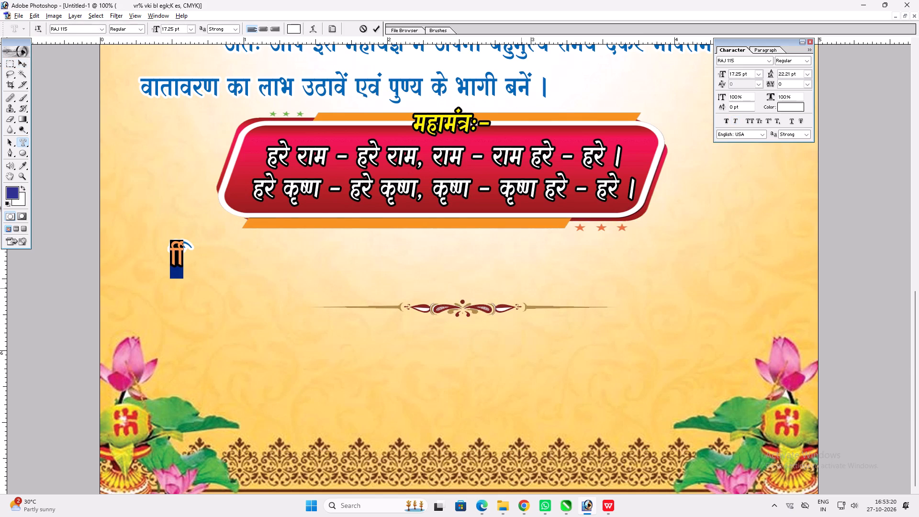
type("fuos")
type("ns")
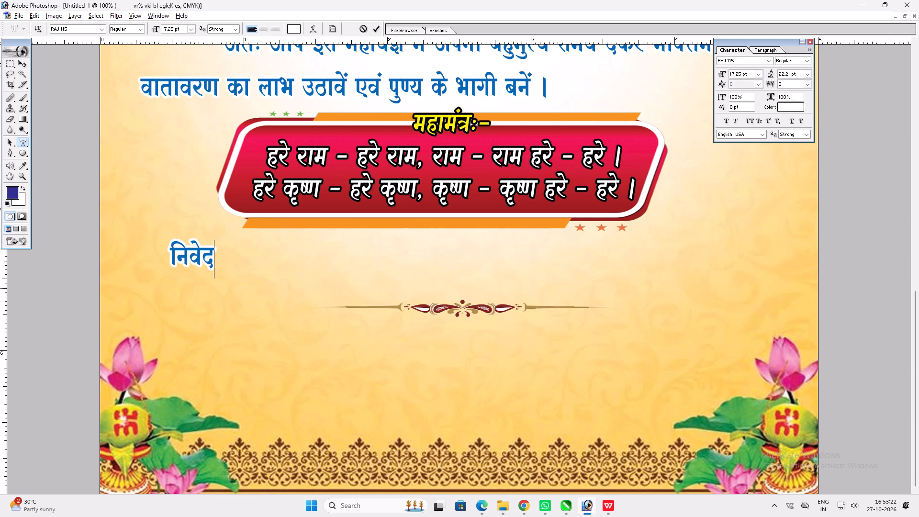
key("BackSpace")
key("BackSpace")
type("nd%&")
key("space")
Continue the blue line with "भैरव संकीर्त्तन मंडली," after "निवेदकः-".
type("Hkk")
key("BackSpace")
type("Sjo")
key("space")
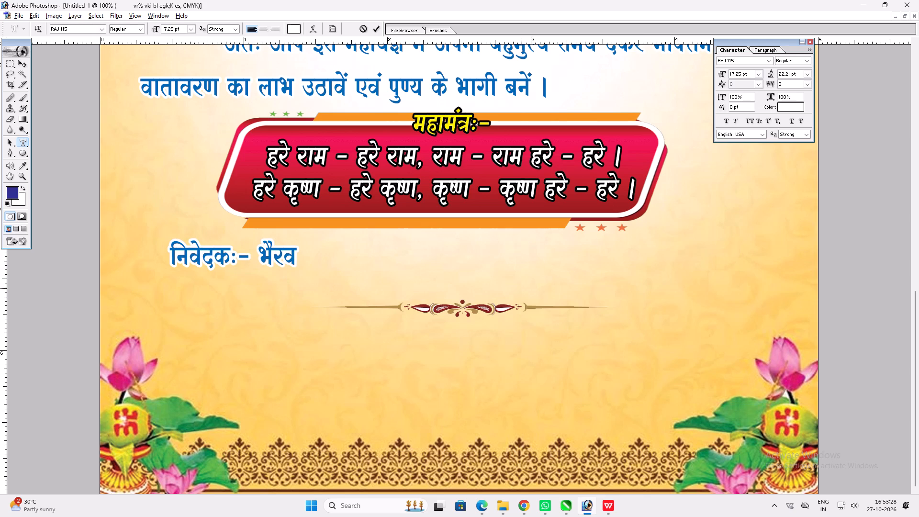
type("lad")
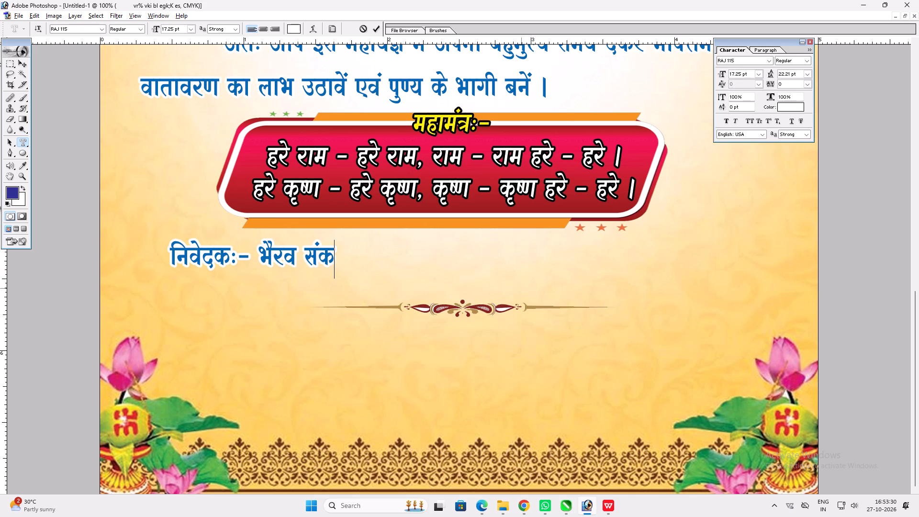
key("h")
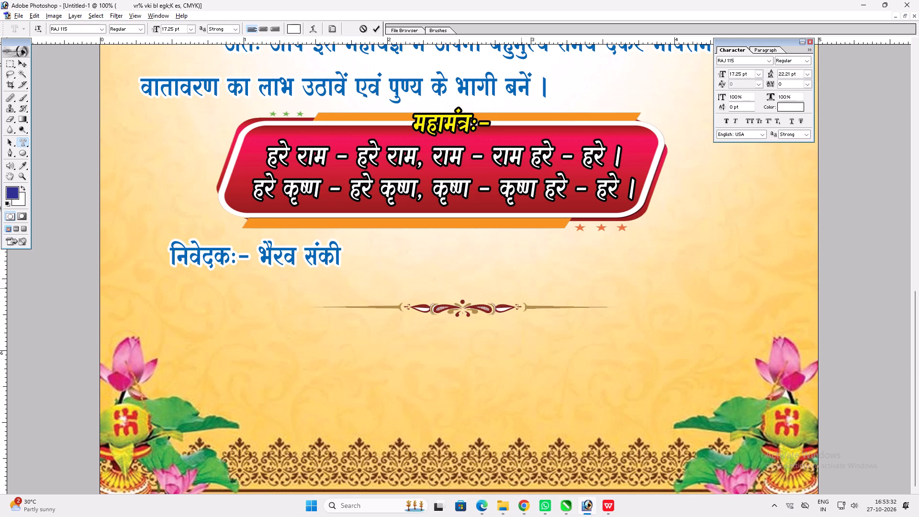
key("alt+0")
key("alt+2")
key("alt+1")
key("alt+7")
type("kZU")
key("BackSpace")
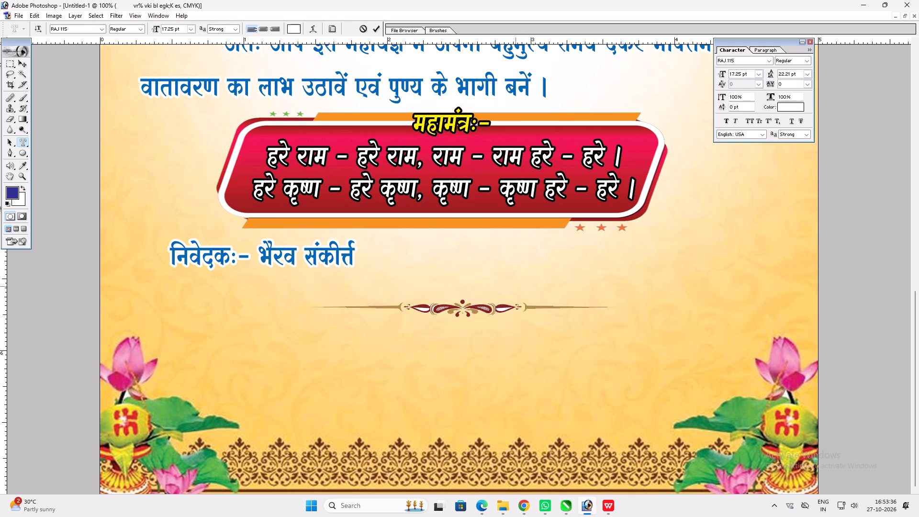
type("u")
key("space")
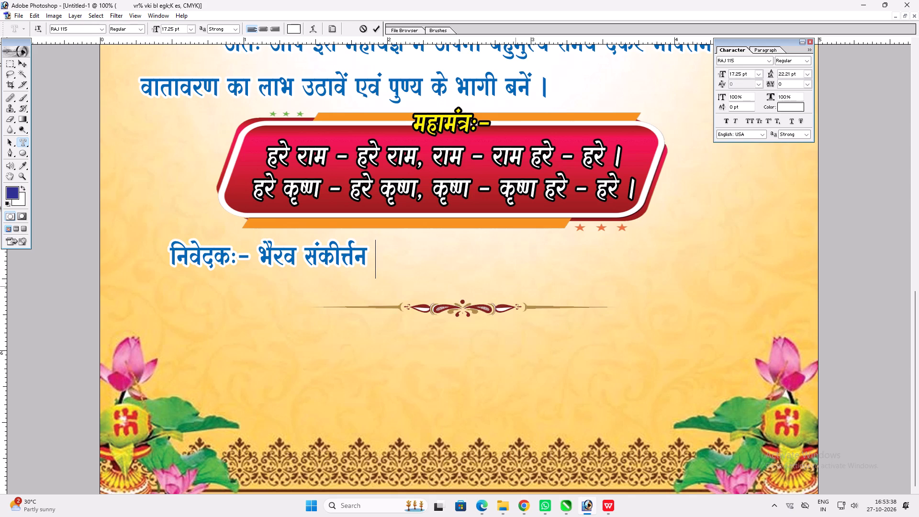
type("eaMyh")
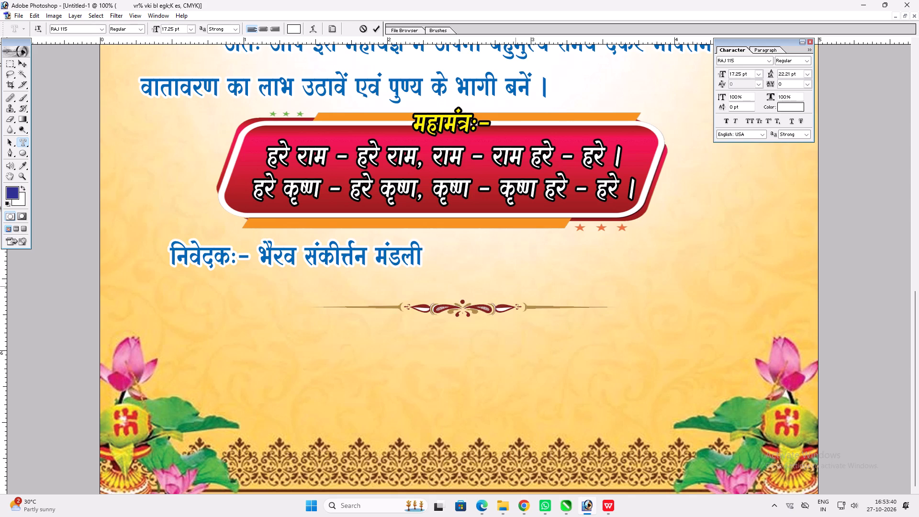
type("]")
key("space")
Complete the blue line with the place name "नाजीरपुर" and commit the text.
type("uky")
key("BackSpace")
type("th")
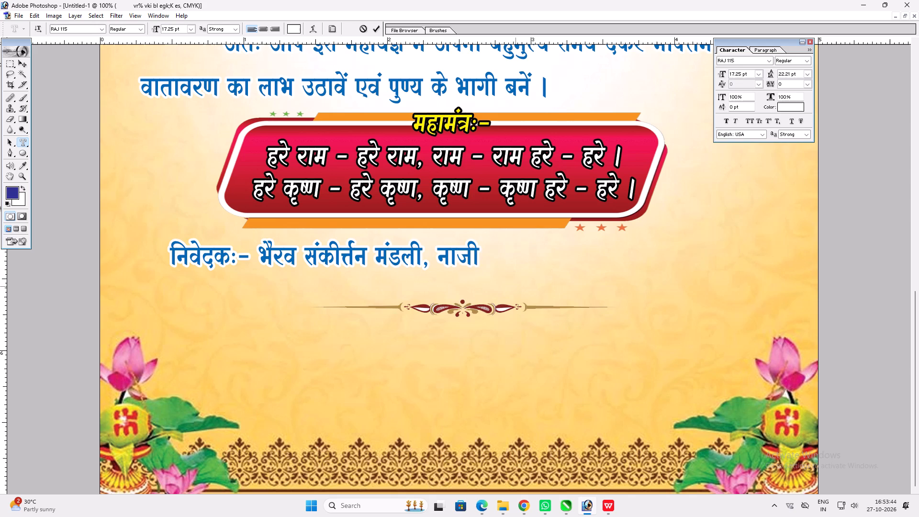
key("h")
key("BackSpace")
type("jqi")
key("BackSpace")
key("BackSpace")
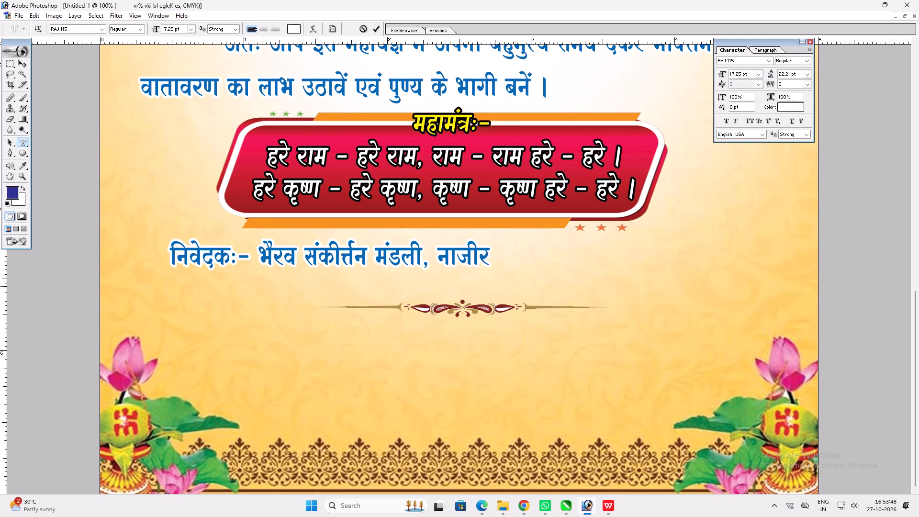
type("iqj")
key("Return")
Centre the निवेदक line horizontally on the card and deselect.
key("v")
key("ctrl+a")
key("alt+l")
key("alt+i")
key("alt+h")
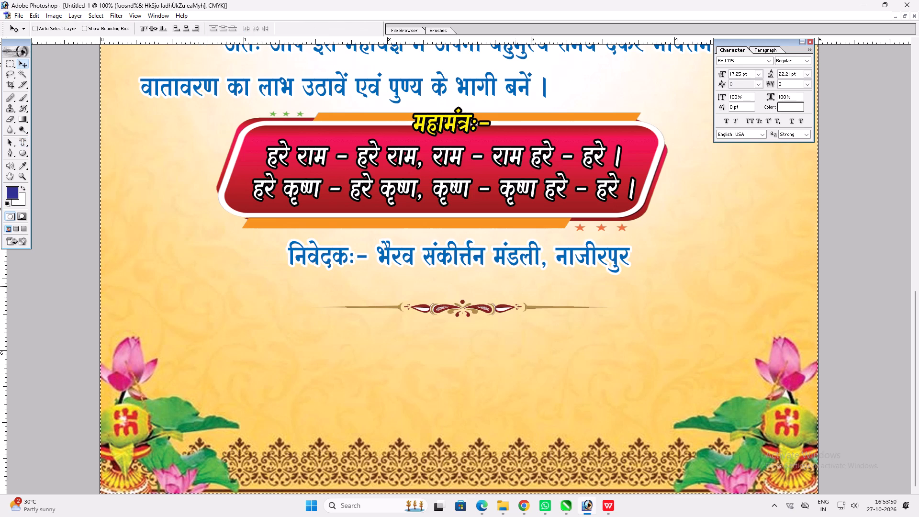
key("ctrl+d")
Widen the निवेदक line evenly on both sides with Free Transform, keeping its height.
key("v")
key("ctrl+t")
left_click_drag(633, 252, 652, 251, "alt+shift")
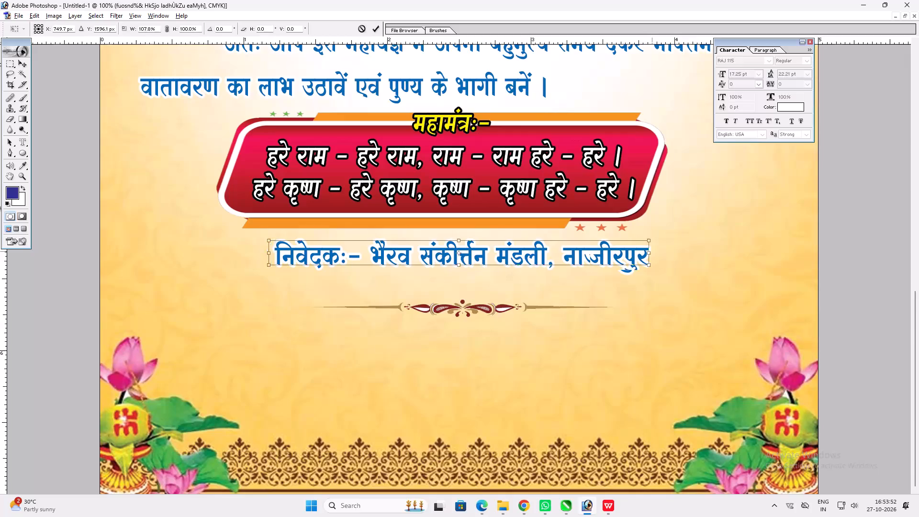
left_click_drag(652, 251, 653, 251, "alt+shift")
key("shift+Return")
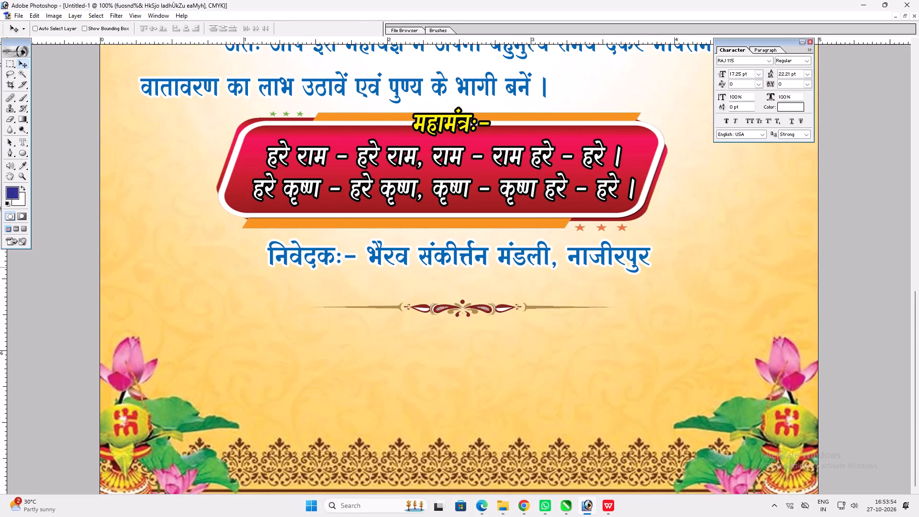
Correct the place name in the निवेदक line to "नाजिरपुर".
key("t")
left_click(611, 263)
key("BackSpace")
left_click(595, 260)
key("f")
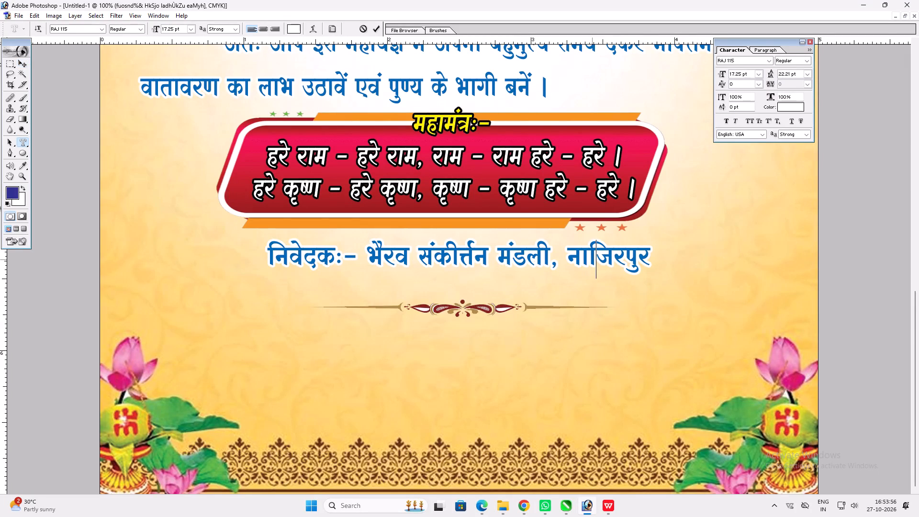
key("Return")
Stretch the निवेदक line further out to the left with Free Transform, keeping its right end in place.
key("ctrl+t")
left_click_drag(266, 246, 212, 250, "shift")
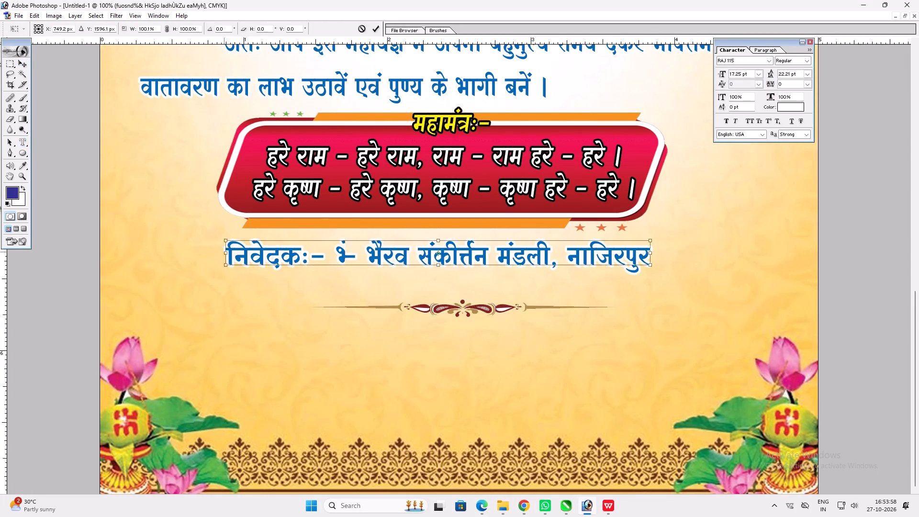
left_click_drag(212, 250, 202, 249, "shift")
key("shift+Return")
Select the red banner layer, centre it horizontally on the card and deselect.
key("v")
key("v")
left_click(237, 208, "ctrl")
key("ctrl+a")
key("alt+l")
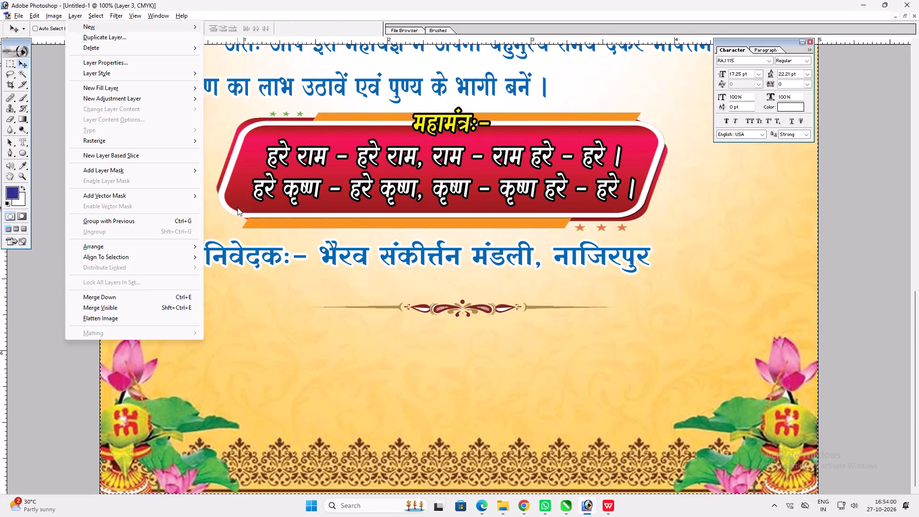
key("alt+i")
key("alt+h")
key("ctrl+d")
key("v")
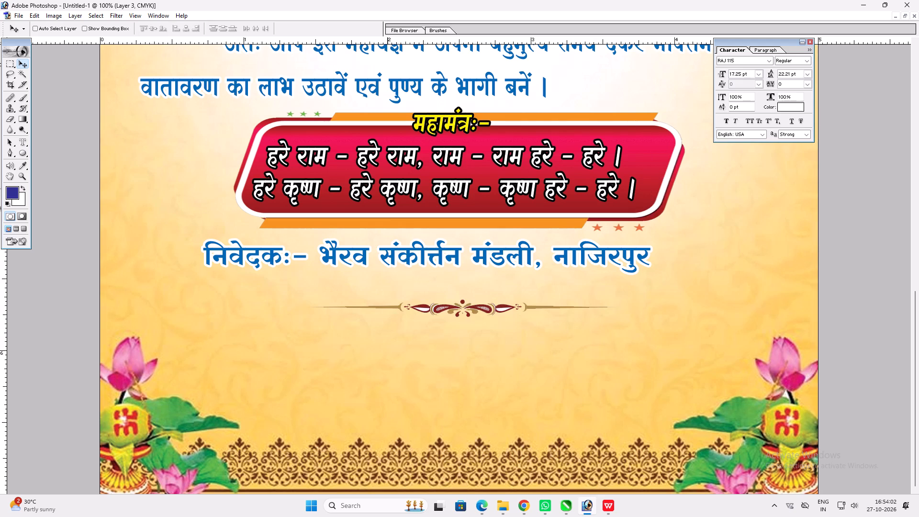
Select the two-line mantra text, centre it horizontally on the card and deselect.
left_click(388, 189, "ctrl")
key("ctrl+a")
key("alt+l")
key("alt+i")
key("alt+h")
key("ctrl+d")
key("v")
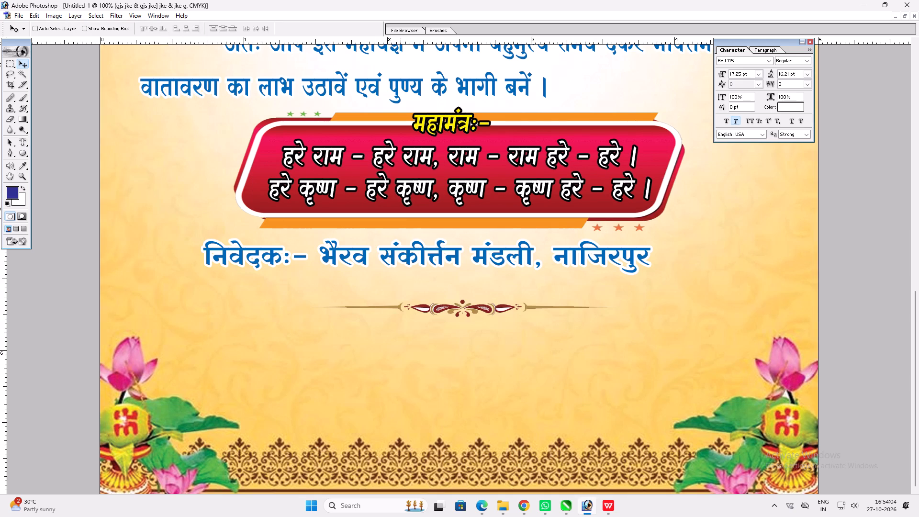
Shift the निवेदक line slightly to the right beneath the red banner.
left_click(422, 247, "ctrl")
left_click_drag(422, 247, 431, 247, "ctrl")
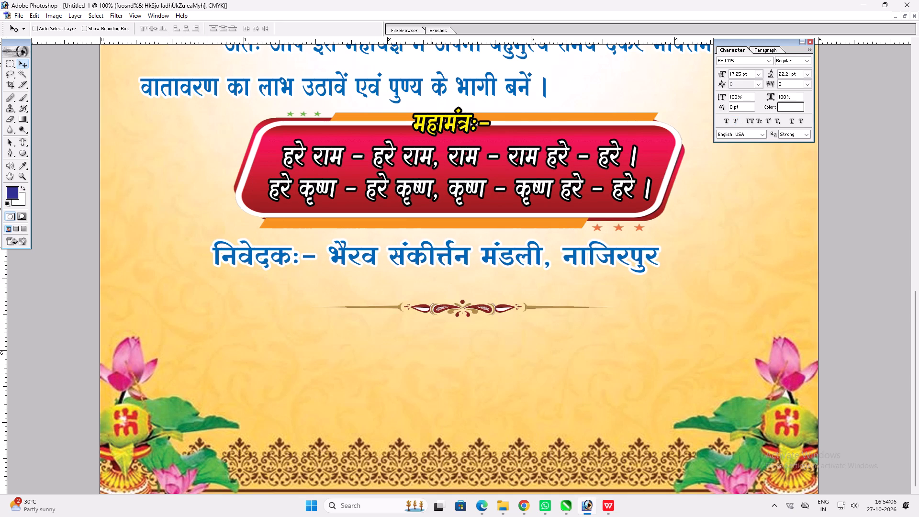
left_click_drag(431, 247, 433, 247, "ctrl")
Move the ornamental divider up to sit just beneath the निवेदक line.
left_click(445, 308, "ctrl")
left_click_drag(445, 308, 448, 288)
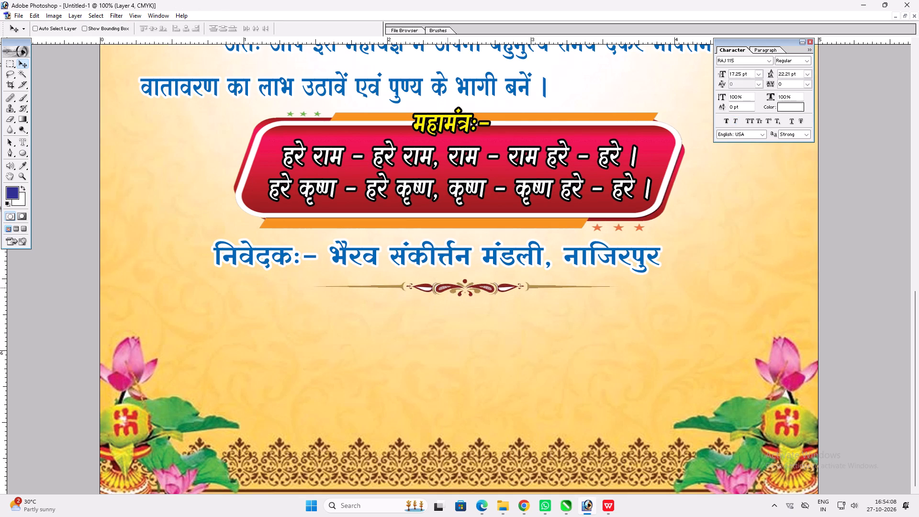
left_click_drag(448, 288, 448, 285)
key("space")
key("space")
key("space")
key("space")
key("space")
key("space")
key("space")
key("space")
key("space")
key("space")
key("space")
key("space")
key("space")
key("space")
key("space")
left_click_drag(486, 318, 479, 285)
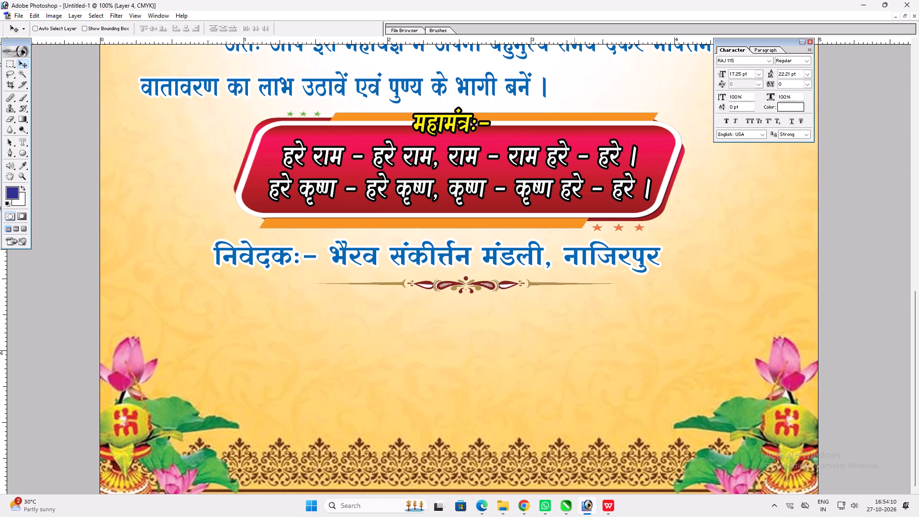
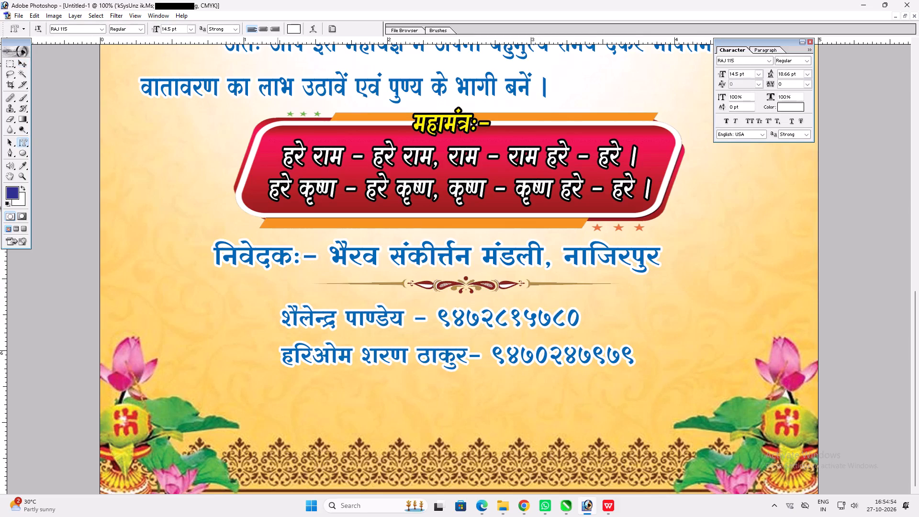
Centre-align the two contact lines and place them just beneath the ornamental divider.
left_click(264, 30)
key("v")
key("v")
left_click_drag(424, 356, 595, 352)
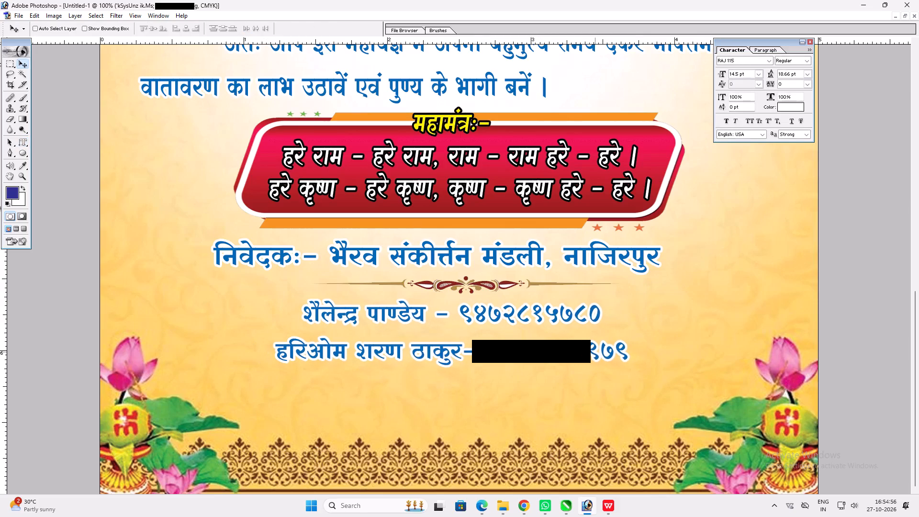
left_click_drag(595, 352, 588, 354)
Review the whole card's layout, from the contact lines up to the body paragraphs.
key("space")
key("space")
key("space")
key("space")
key("space")
key("space")
key("space")
key("space")
right_click(538, 354)
left_click(552, 359)
key("v")
key("ctrl+plus")
key("ctrl+plus")
key("space")
key("space")
key("space")
key("space")
key("space")
key("space")
key("space")
left_click_drag(516, 388, 504, 343)
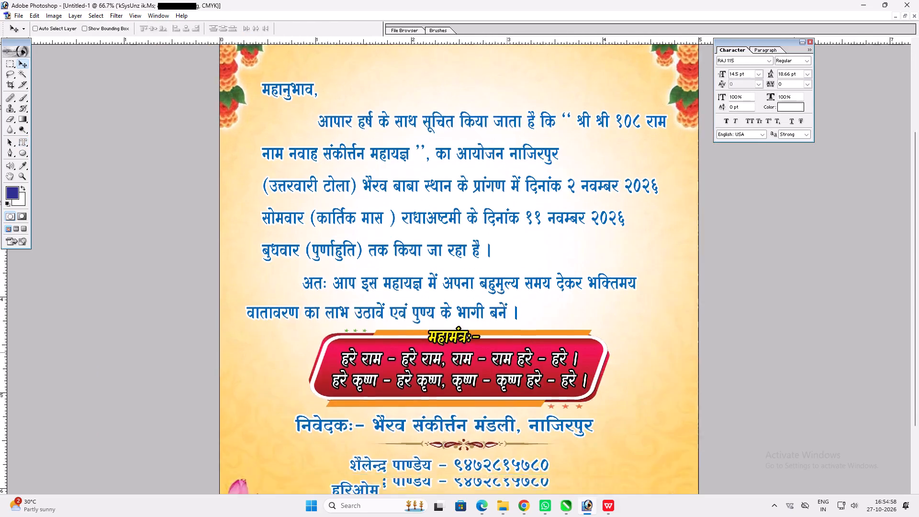
left_click_drag(504, 343, 462, 167)
key("t")
left_click(351, 404)
key("space")
key("Return")
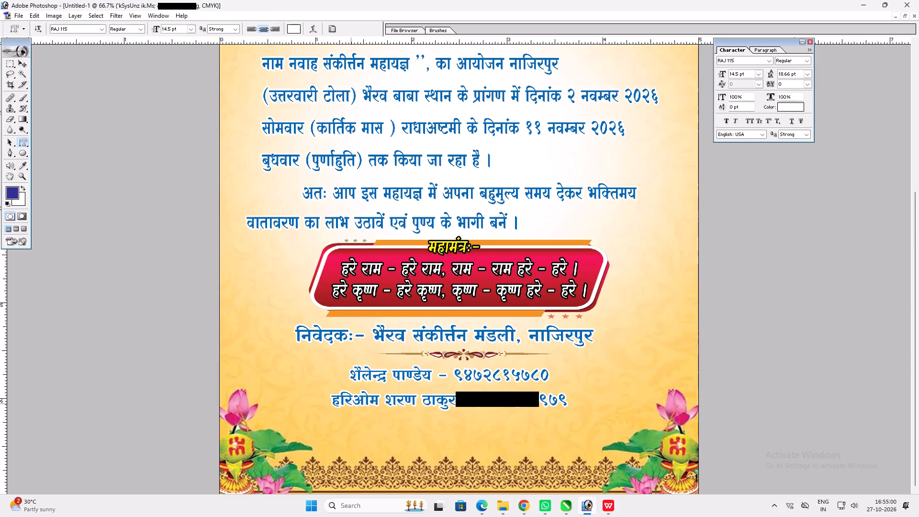
key("space")
key("space")
key("space")
key("space")
key("space")
key("space")
key("space")
key("space")
key("space")
key("space")
key("space")
key("space")
key("space")
key("space")
key("space")
key("space")
key("space")
key("space")
key("space")
key("space")
left_click_drag(457, 414, 452, 363)
right_click(437, 356)
left_click_drag(448, 360, 457, 363)
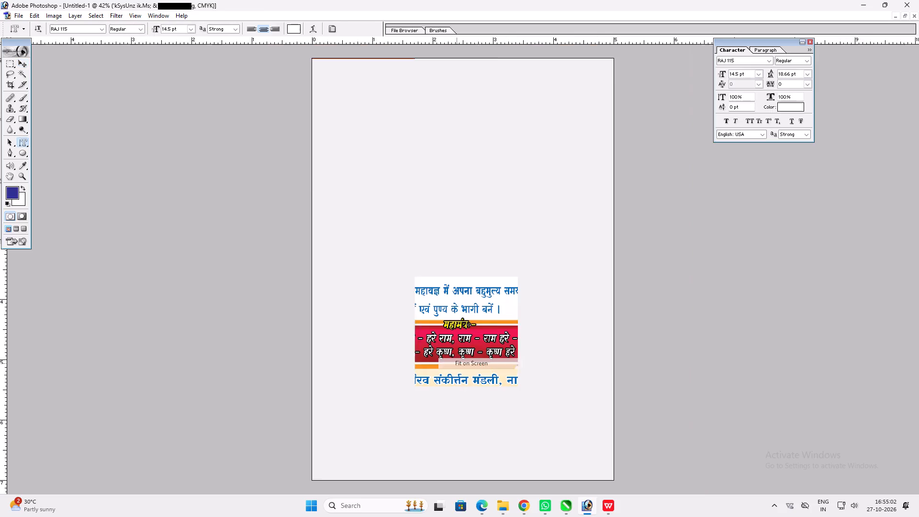
key("v")
key("ctrl+plus")
key("ctrl+plus")
key("space")
key("space")
key("space")
key("space")
key("space")
key("space")
key("space")
left_click_drag(453, 247, 460, 285)
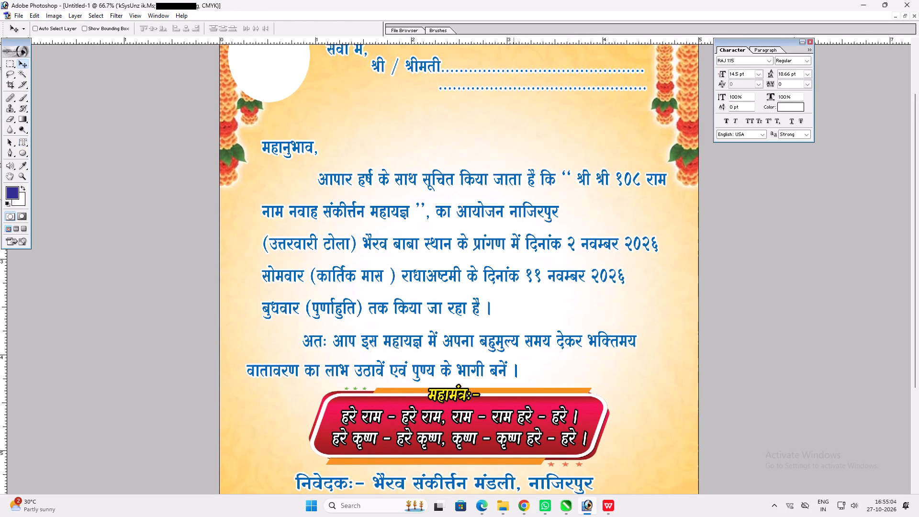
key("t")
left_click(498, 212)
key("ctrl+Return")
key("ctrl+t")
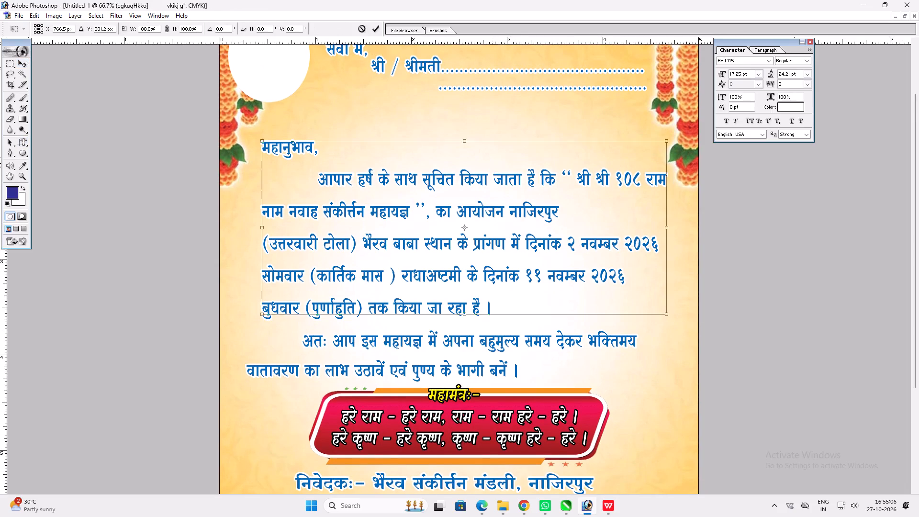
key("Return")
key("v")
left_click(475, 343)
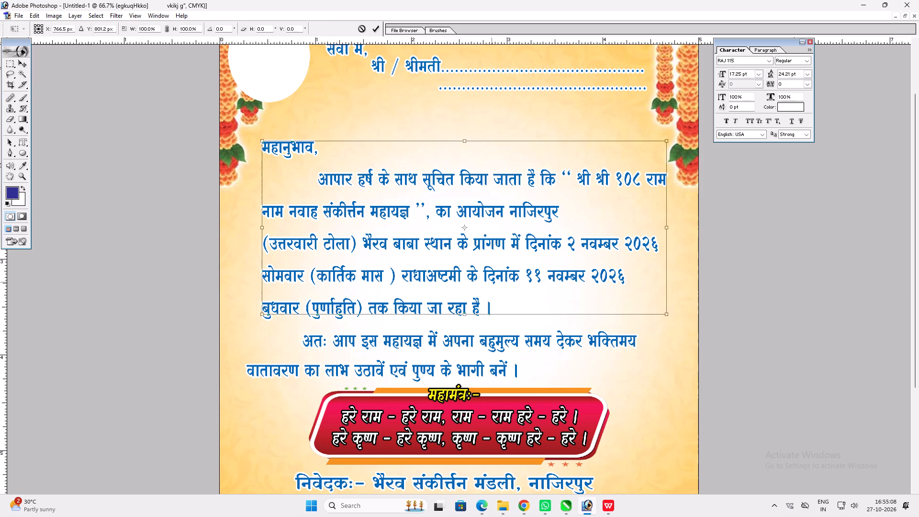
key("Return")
Move the two-line अतः paragraph up slightly and tighten its leading to 18.21 pt.
key("v")
double_click(467, 339, "ctrl")
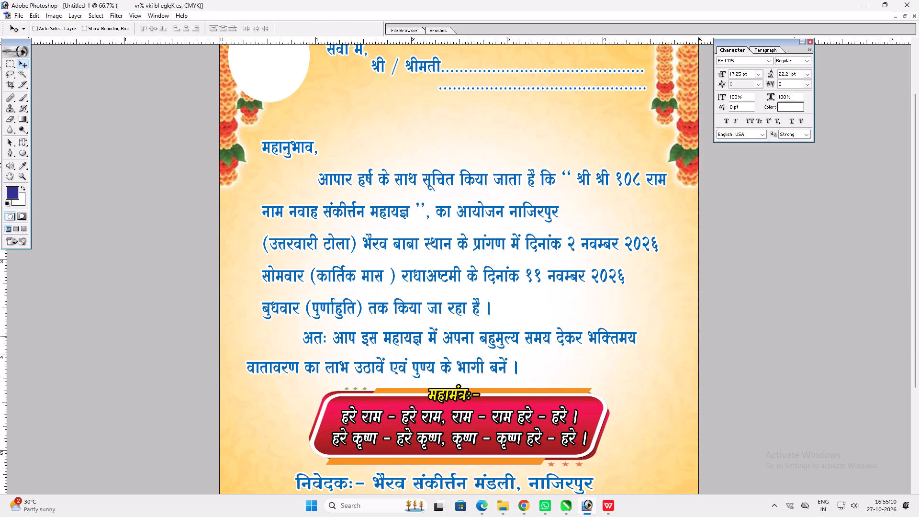
key("t")
left_click(462, 359)
key("ctrl+a")
key("alt+Up")
key("alt+Up")
key("alt+Up")
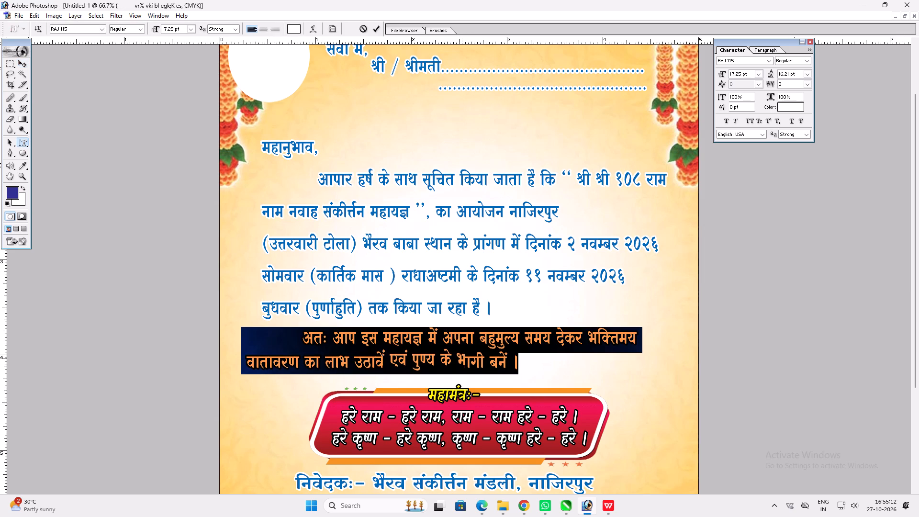
key("alt+Down")
key("ctrl+z")
key("ctrl+Return")
key("v")
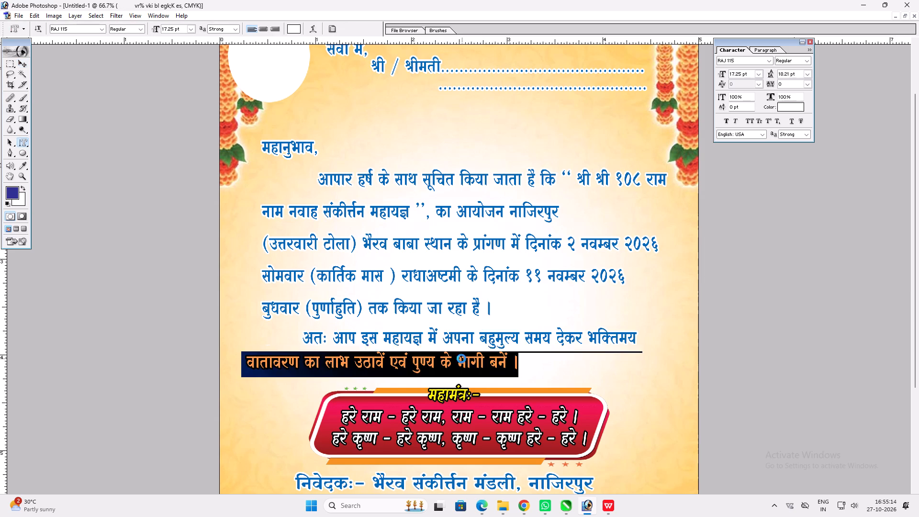
key("v")
Change the font of the number १०८ in the quoted event name to RAJ 07.
key("t")
left_click_drag(617, 179, 637, 182)
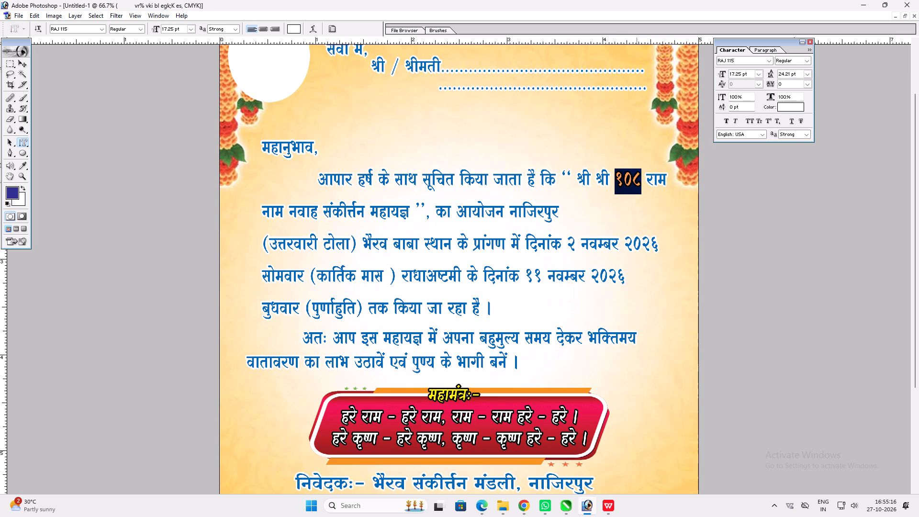
left_click(70, 31)
key("r")
key("a")
key("Down")
key("Down")
key("Down")
key("Down")
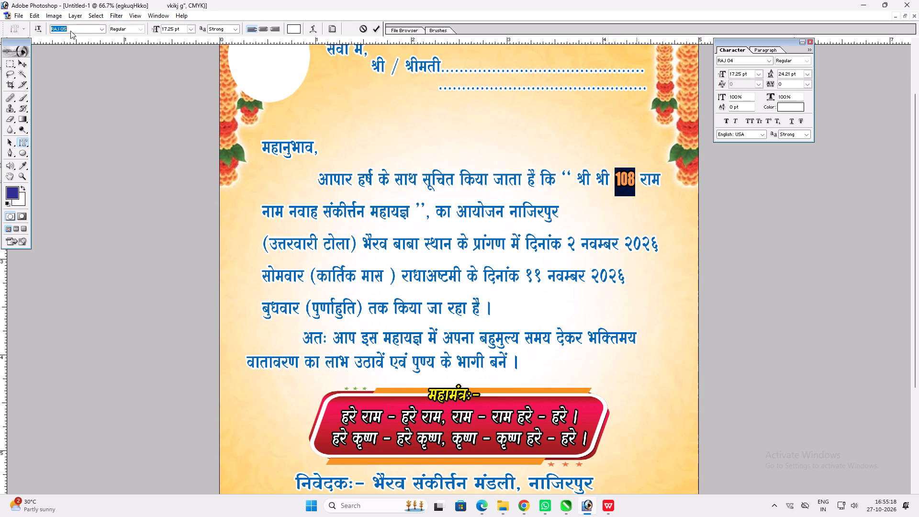
key("Down")
key("Down")
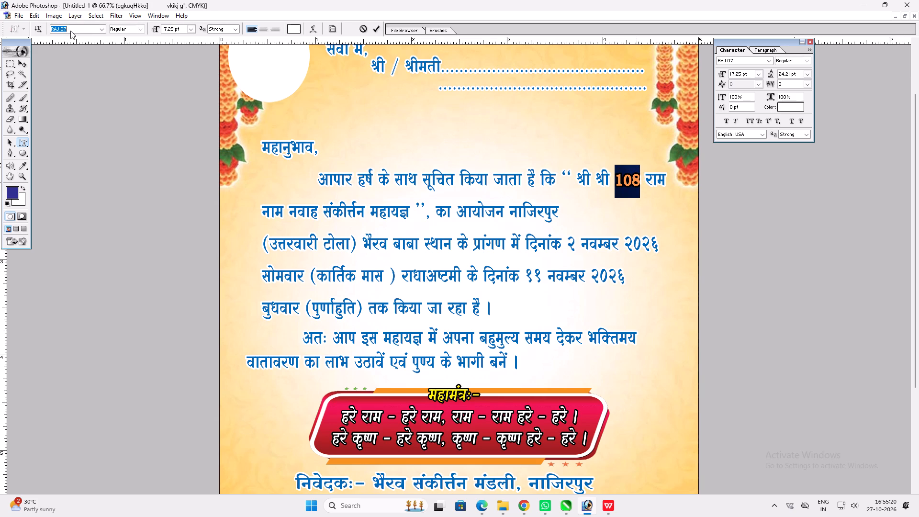
key("Return")
key("Return")
Change the font of the start-date digit २ after दिनांक in the (उत्तरवारी टोला) line to RAJ 07.
left_click_drag(572, 253, 573, 252)
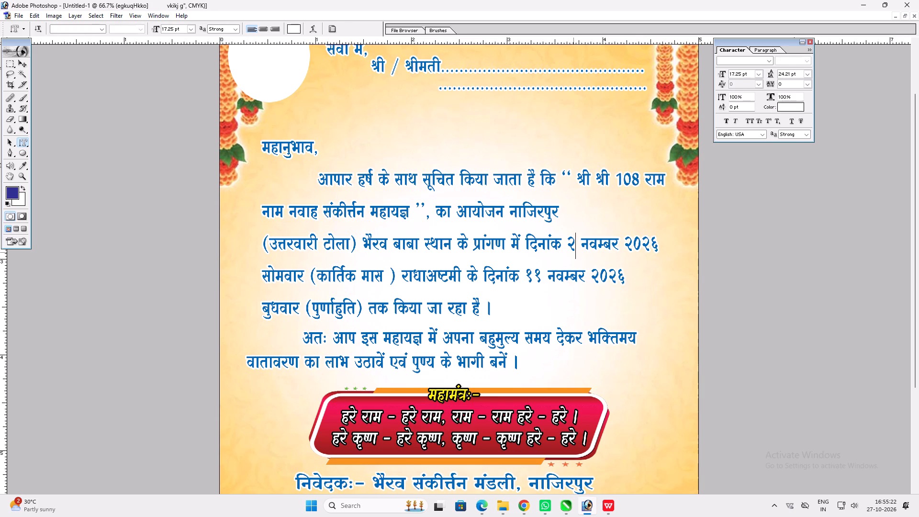
left_click_drag(573, 252, 566, 254)
left_click(54, 28)
type("ra")
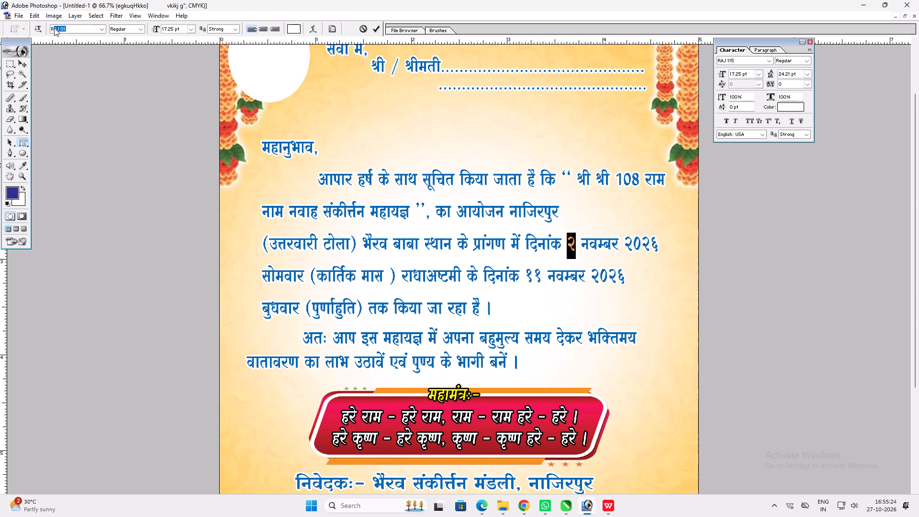
key("Down")
key("Down")
key("Down")
key("Down")
key("Down")
key("Down")
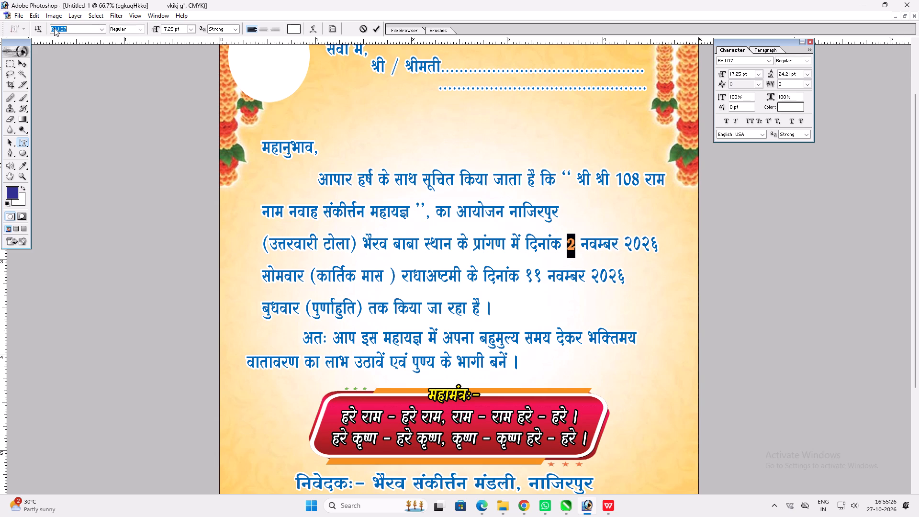
key("Return")
key("Return")
Change the font of the year २०२६ at the end of the (उत्तरवारी टोला) line to RAJ 07.
left_click_drag(625, 238, 626, 240)
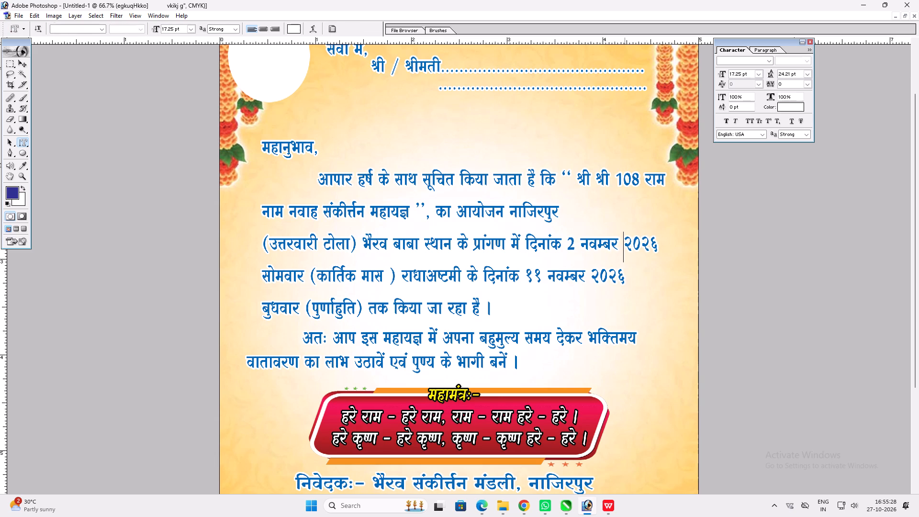
left_click_drag(626, 240, 661, 256)
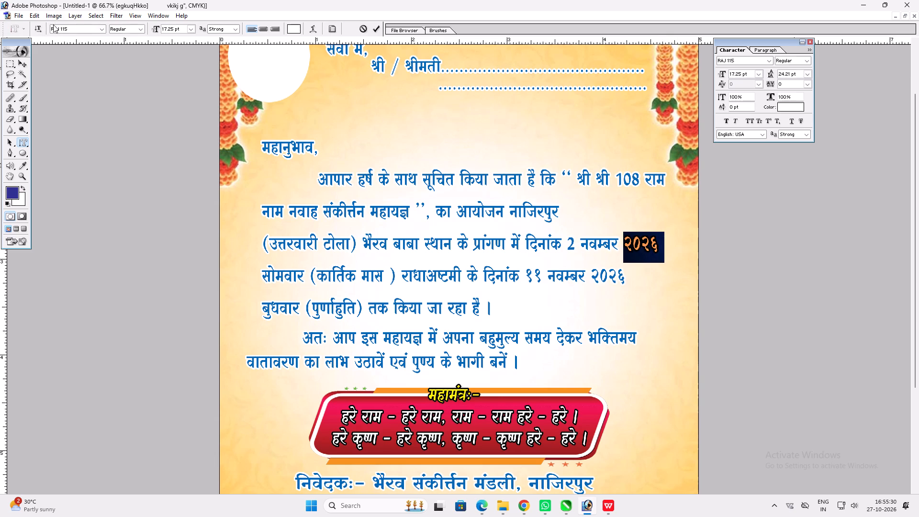
left_click(62, 25)
double_click(62, 30)
type("ra")
key("Down")
key("Down")
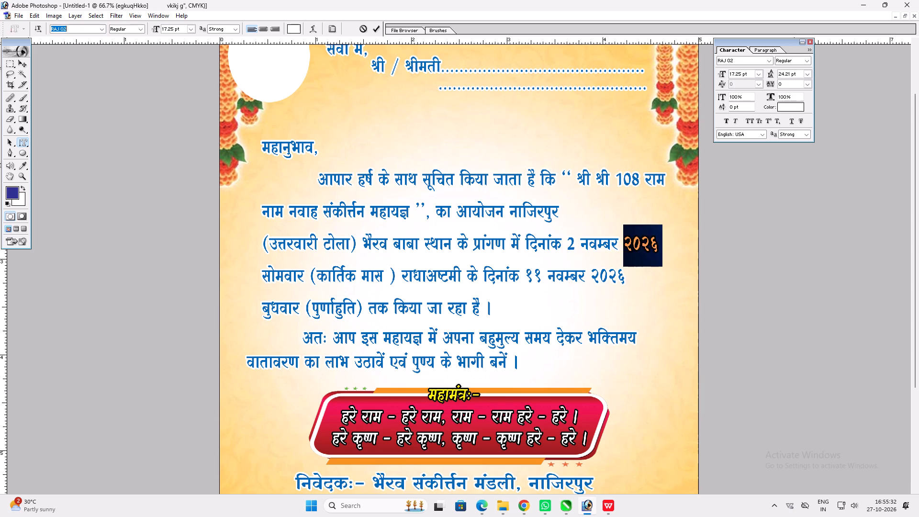
key("Down")
key("Down")
key("Down")
key("Down")
key("Return")
key("Return")
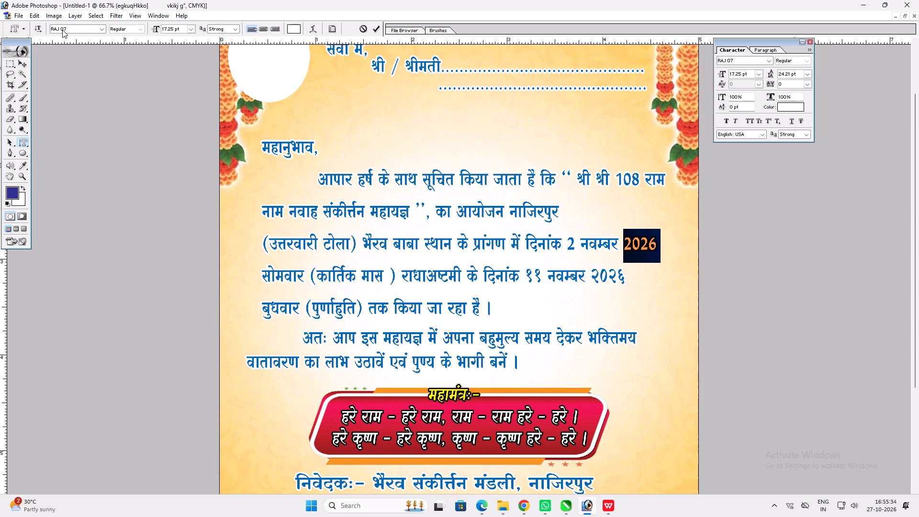
Change the font of the end-date number ११ in the सोमवार line to RAJ 07.
left_click_drag(541, 282, 525, 284)
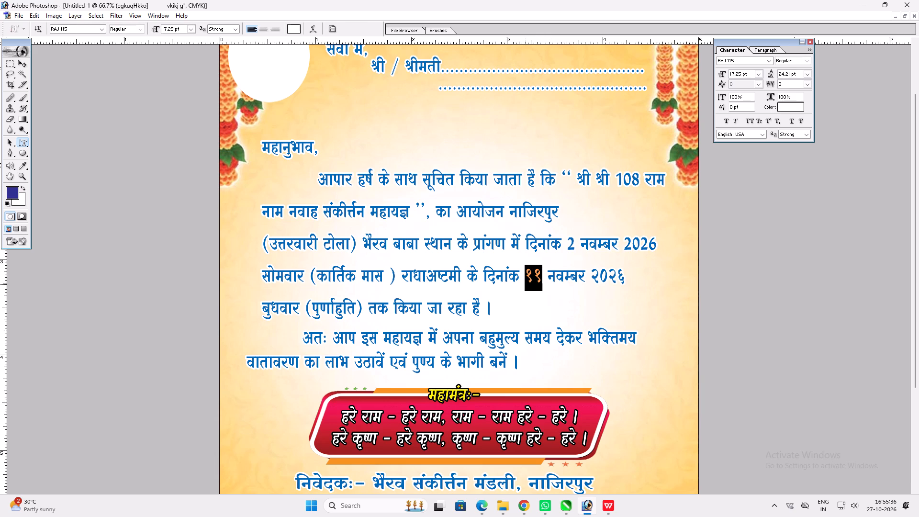
left_click(78, 28)
type("ra")
key("Down")
key("Down")
key("Down")
key("Down")
key("Down")
key("Down")
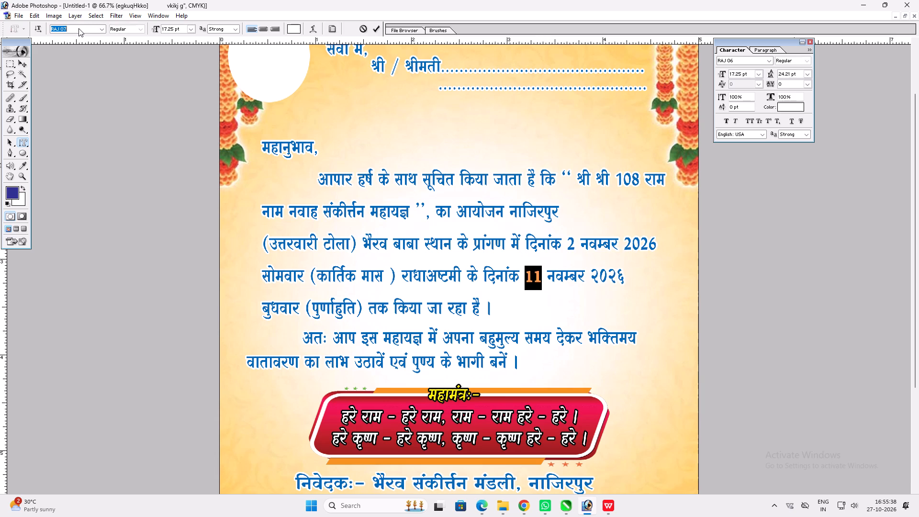
key("Down")
key("Up")
key("Return")
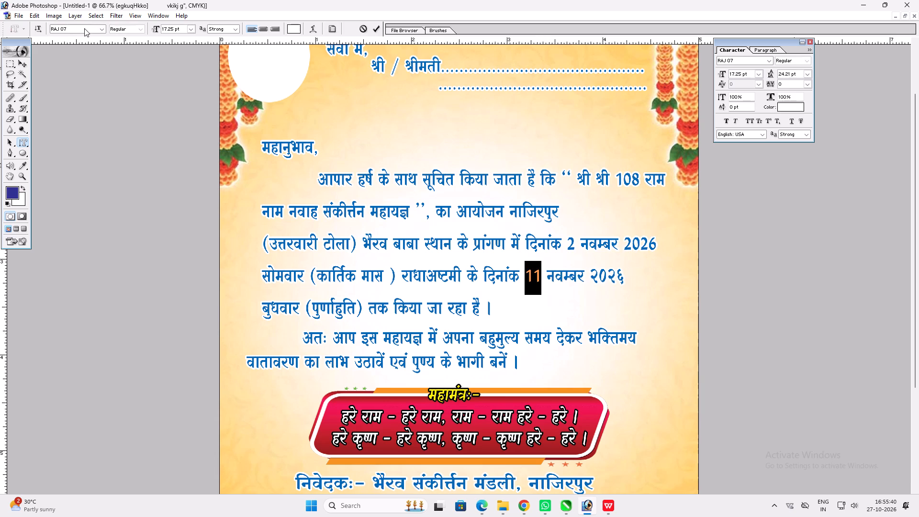
key("Return")
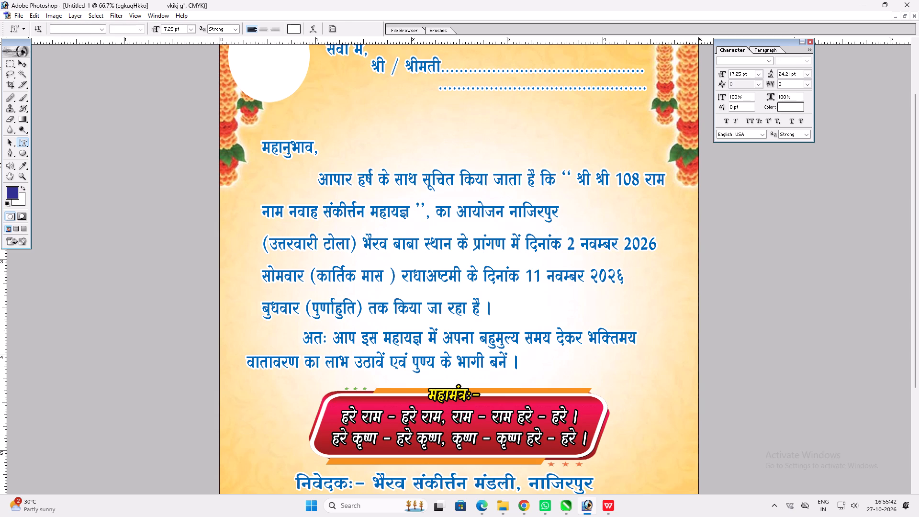
Replace the year २०२६ in the सोमवार line with a copy of the restyled 2026 from the line above.
left_click_drag(623, 280, 594, 272)
left_click_drag(594, 272, 591, 272)
left_click_drag(655, 249, 625, 246)
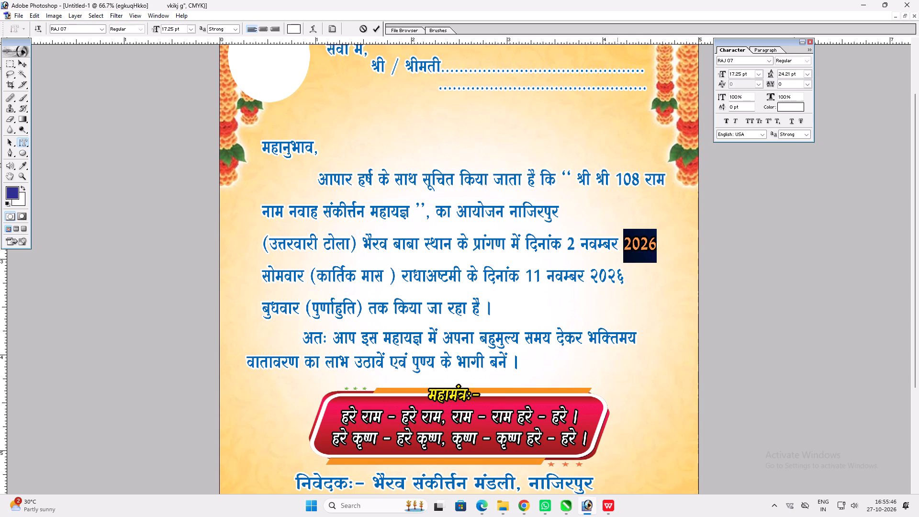
key("ctrl+c")
key("ctrl+c")
left_click_drag(623, 284, 589, 277)
key("ctrl+v")
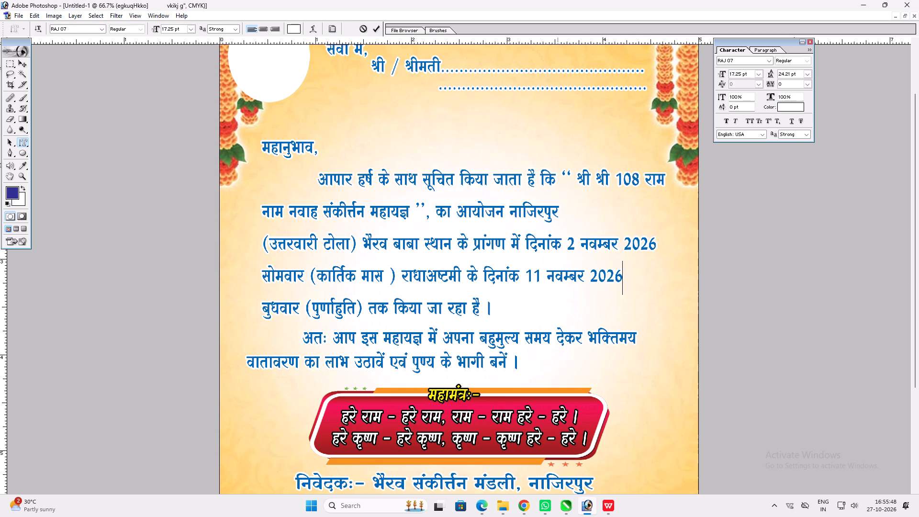
key("Return")
key("v")
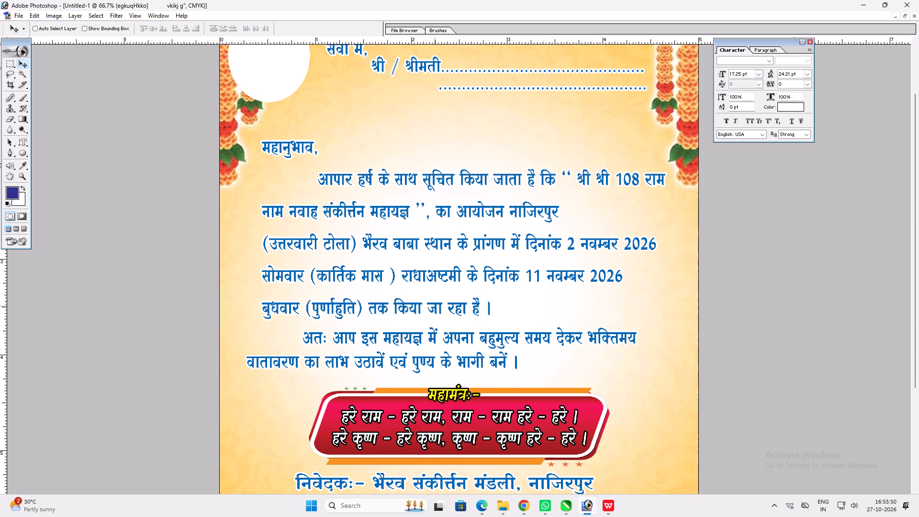
Set the text colour of the quoted phrase from श्री श्री 108 राम to महायज्ञ to dark red, M 100, Y 100, K 60.
key("t")
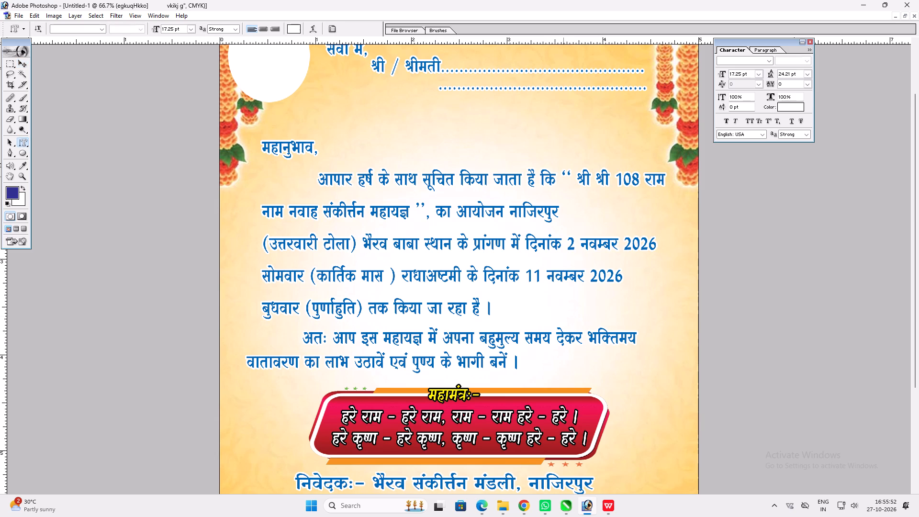
left_click_drag(562, 177, 548, 193)
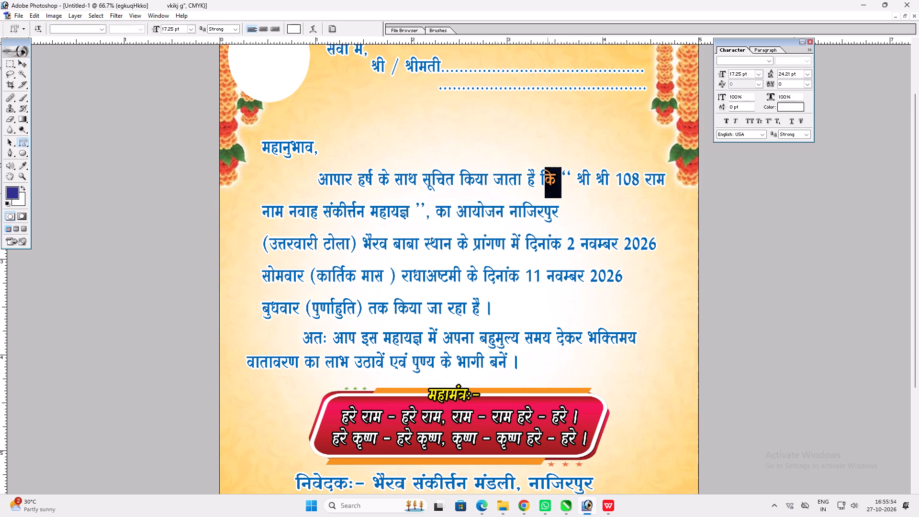
left_click_drag(548, 193, 430, 222)
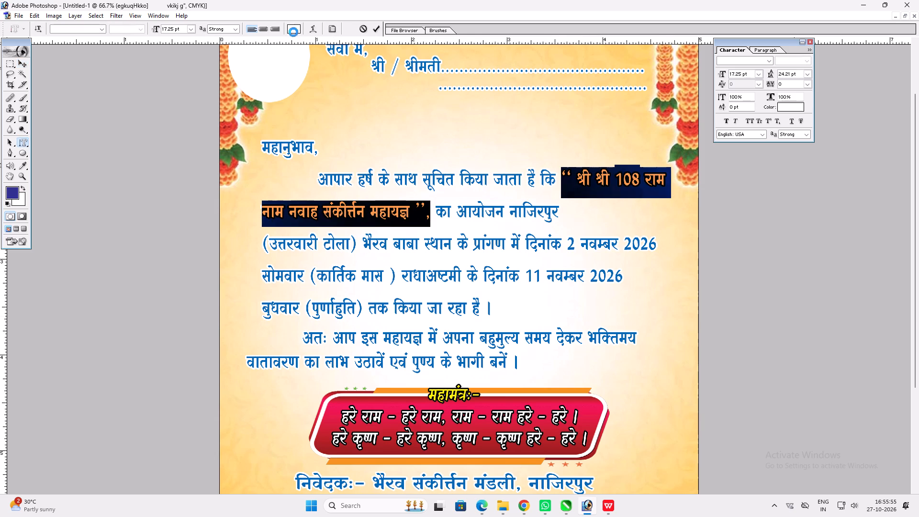
left_click(293, 32)
key("Tab")
type("100")
key("Tab")
type("100")
key("Tab")
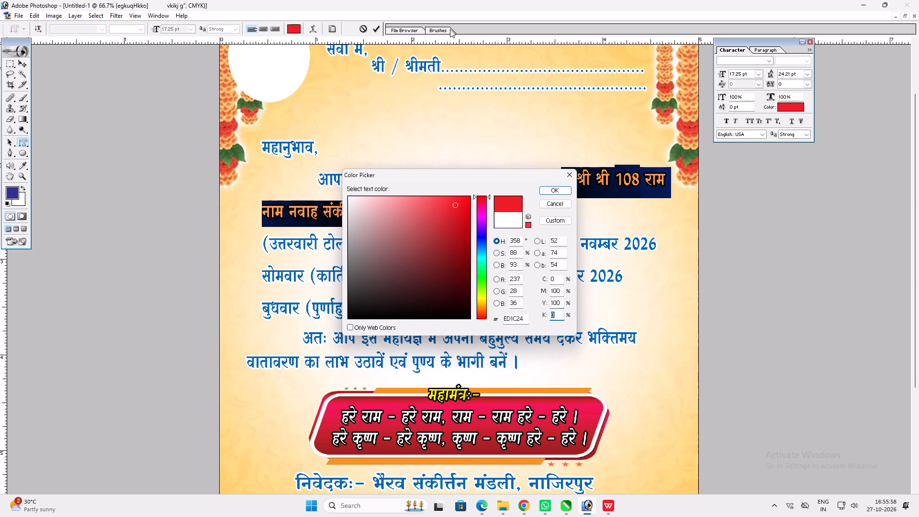
type("60")
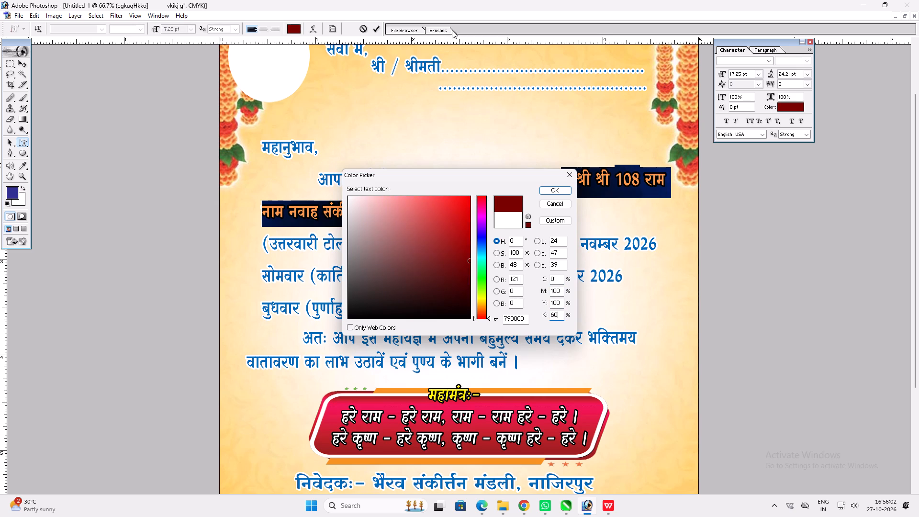
key("Return")
key("Return")
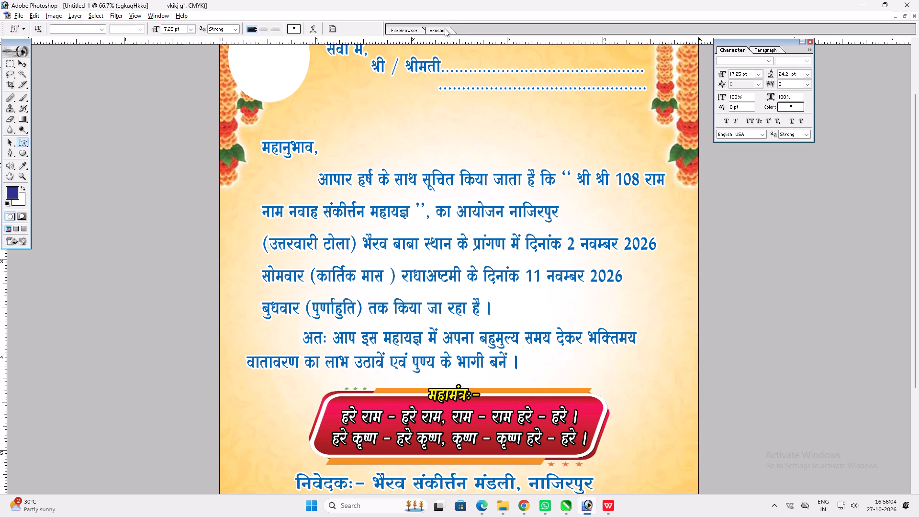
Turn off the Color Overlay effect on the main body text layer.
key("alt+l")
key("alt+y")
key("n")
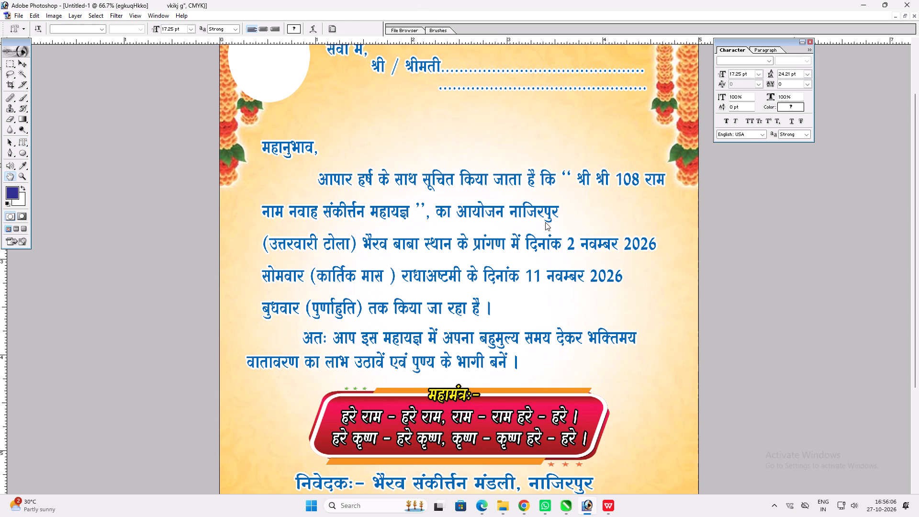
left_click(489, 214)
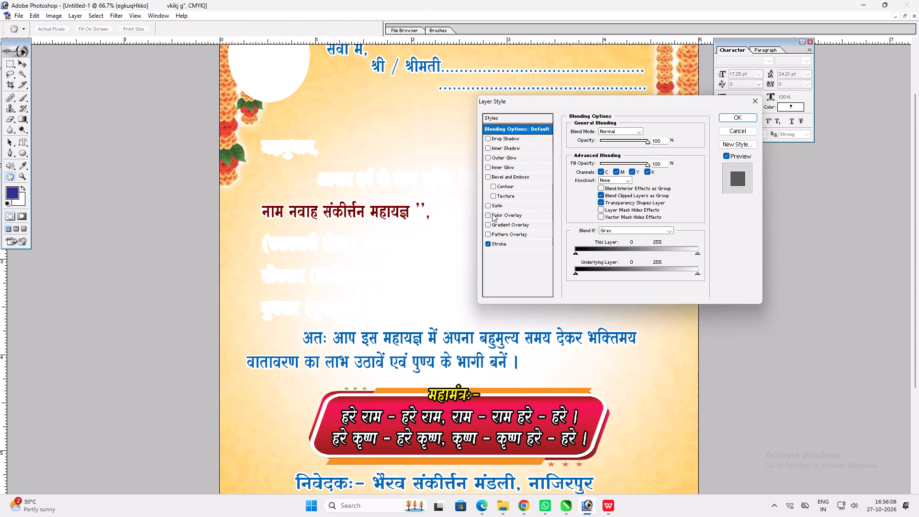
key("Return")
key("Return")
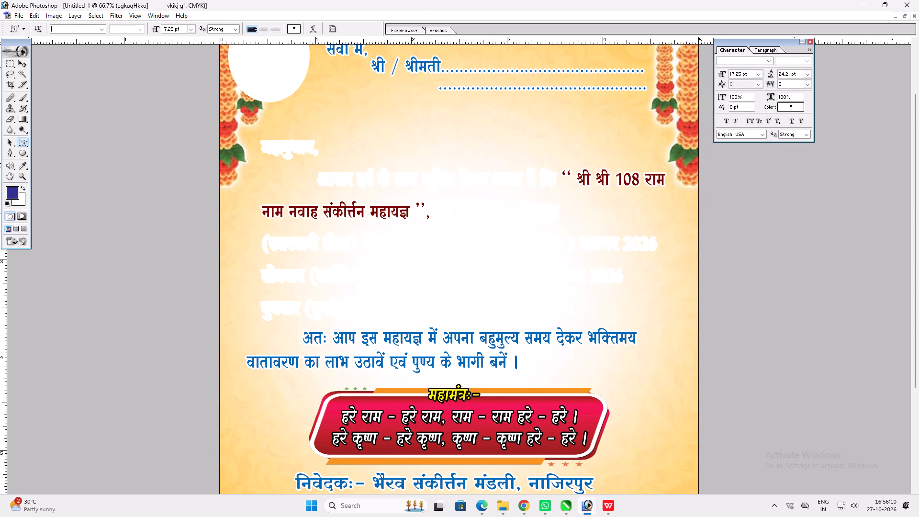
Set the text colour from महानुभाव up to the quoted event name to blue, C 100, M 60.
left_click(563, 180)
key("shift+Home")
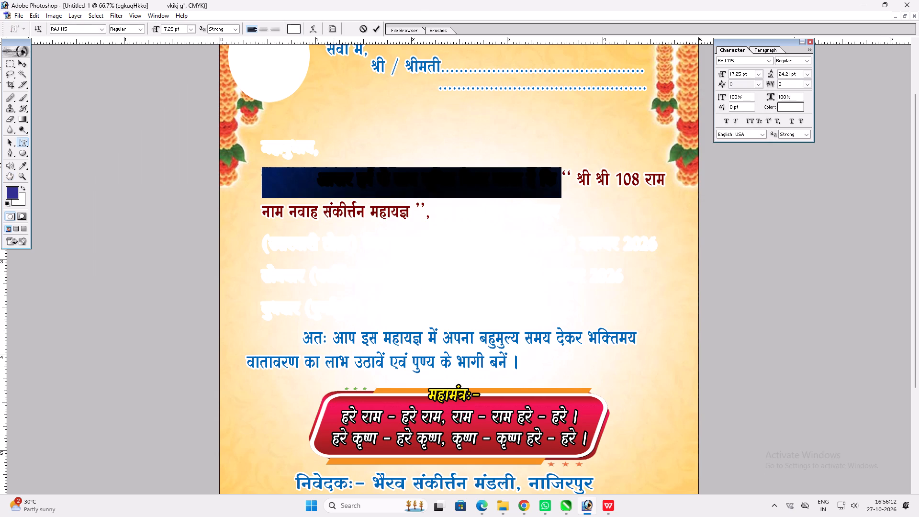
key("shift+Up")
left_click(291, 29)
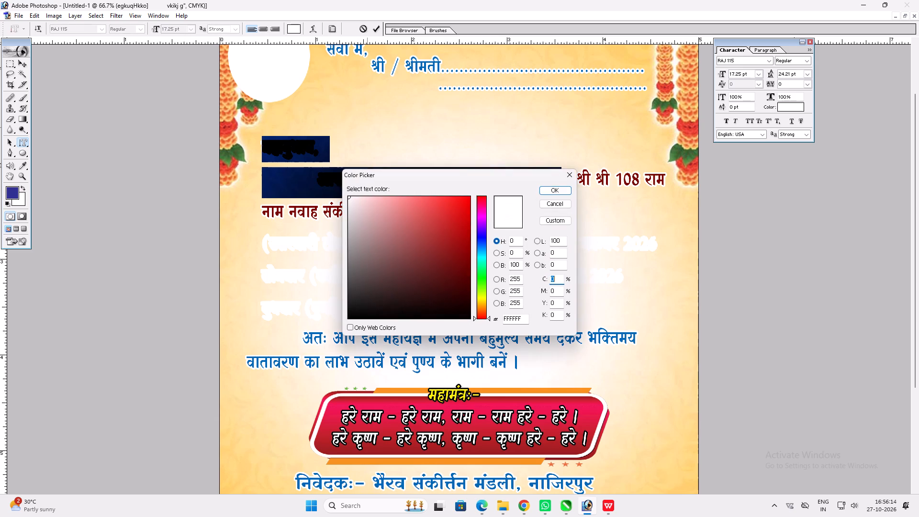
key("Tab")
key("shift+Tab")
type("100")
key("Tab")
type("60")
key("Tab")
key("Return")
key("Return")
key("Return")
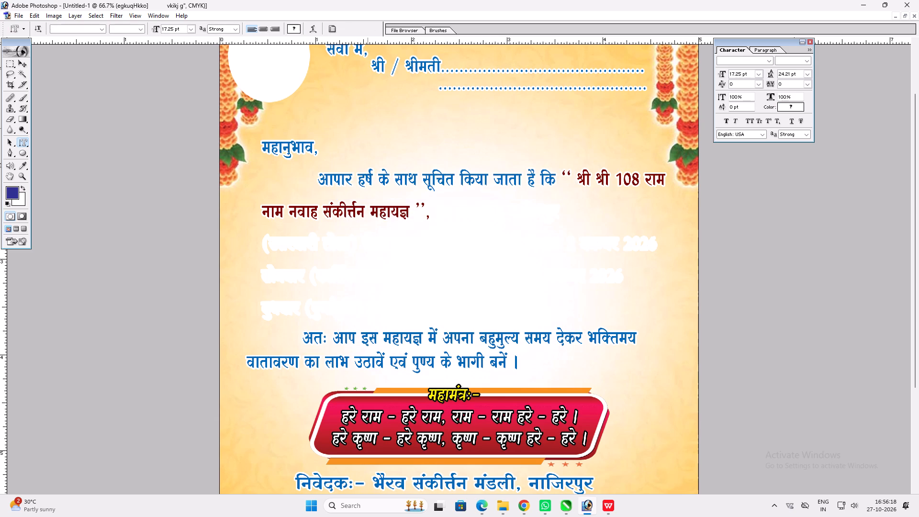
Set the text colour from का आयोजन to the end of the बुधवार line to blue, C 100, M 60.
left_click(436, 217)
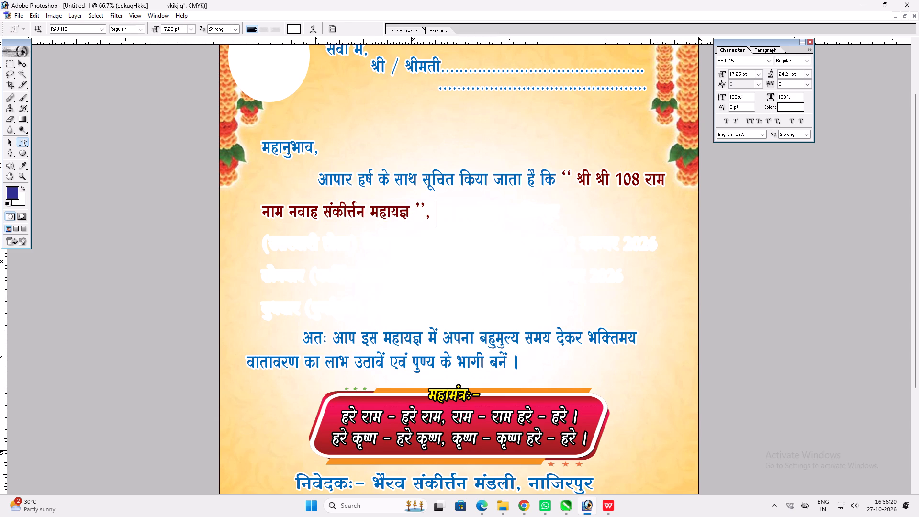
left_click(430, 217)
key("shift+End")
key("shift+Down")
key("shift+Down")
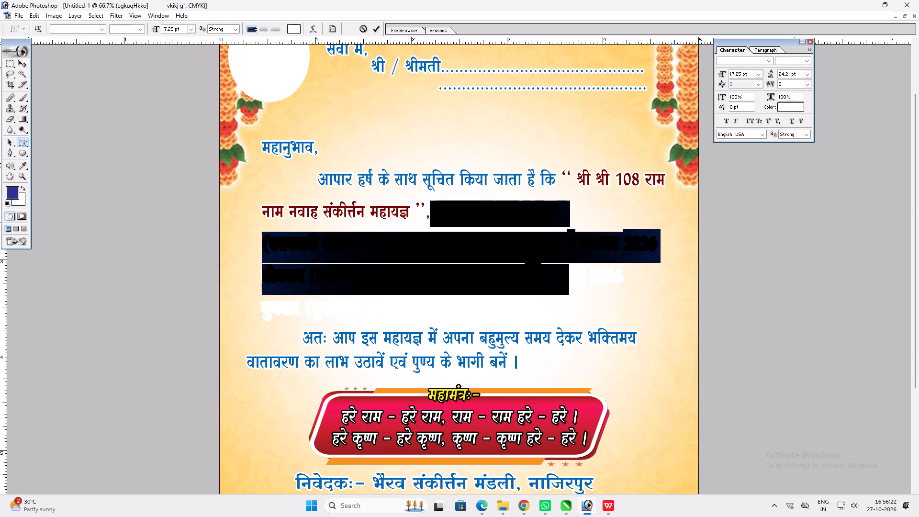
key("shift+Down")
left_click(292, 27)
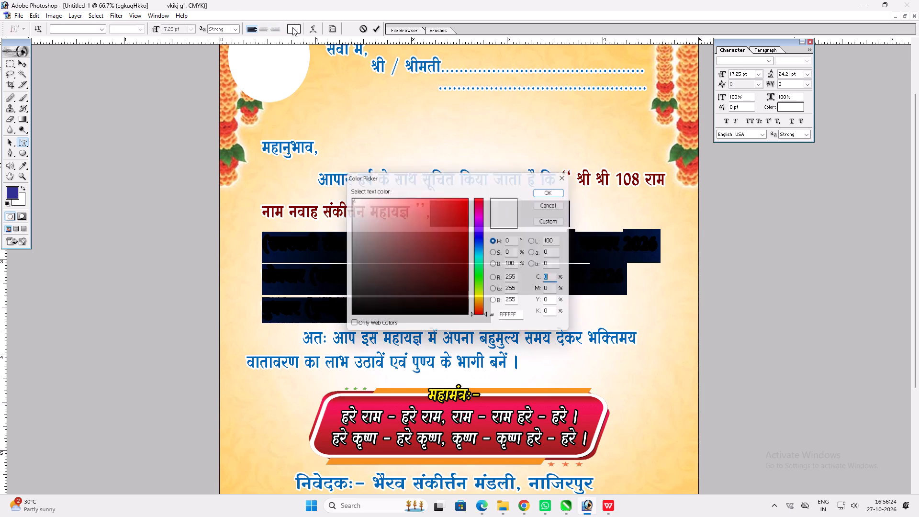
type("100")
key("Tab")
type("60")
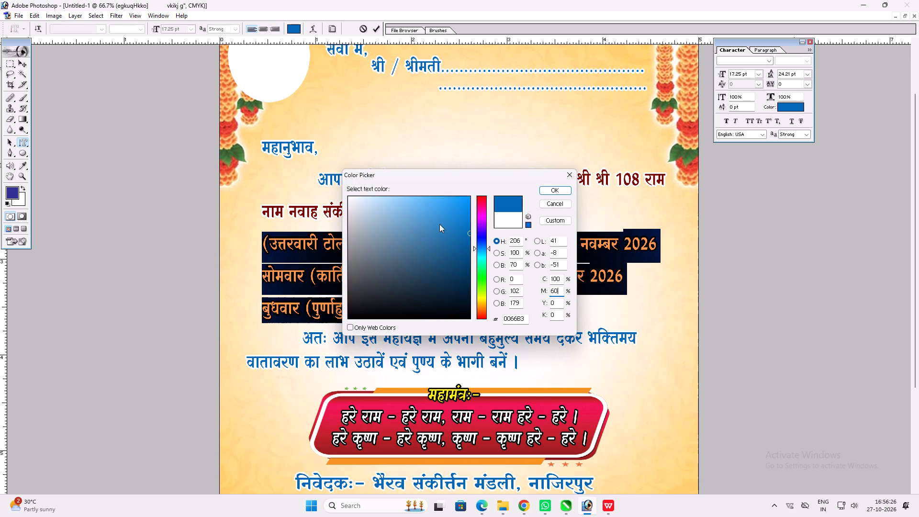
key("Return")
key("Return")
key("Return")
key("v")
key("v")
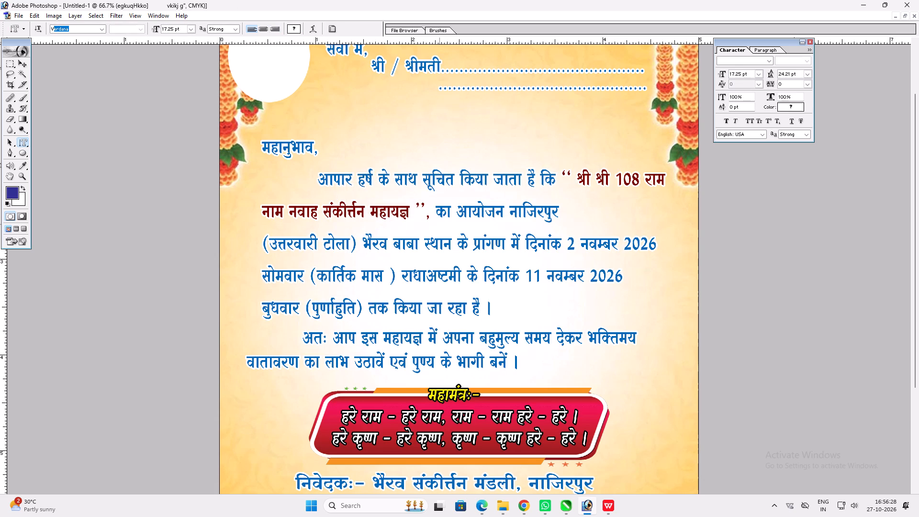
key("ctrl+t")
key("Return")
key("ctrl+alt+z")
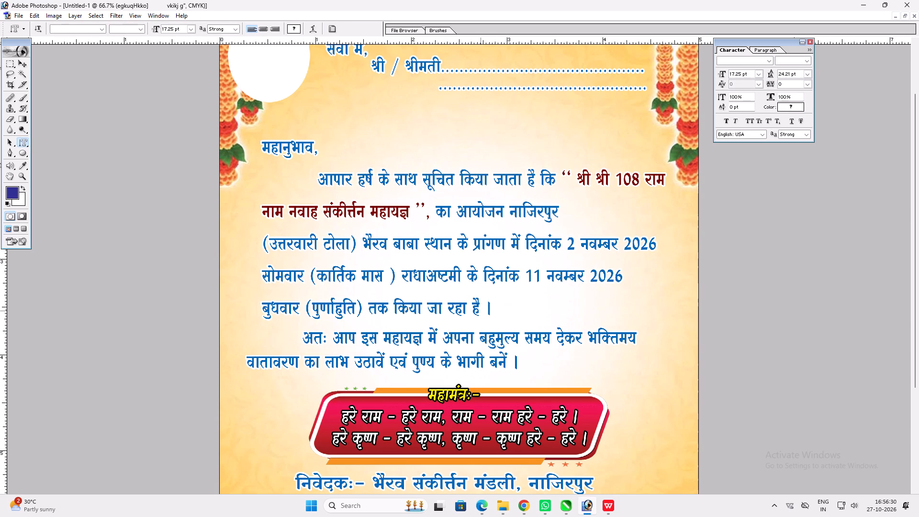
Scale the main body text block down slightly in height, to a text size of 17.06 pt.
key("ctrl+t")
left_click_drag(481, 313, 486, 312, "shift")
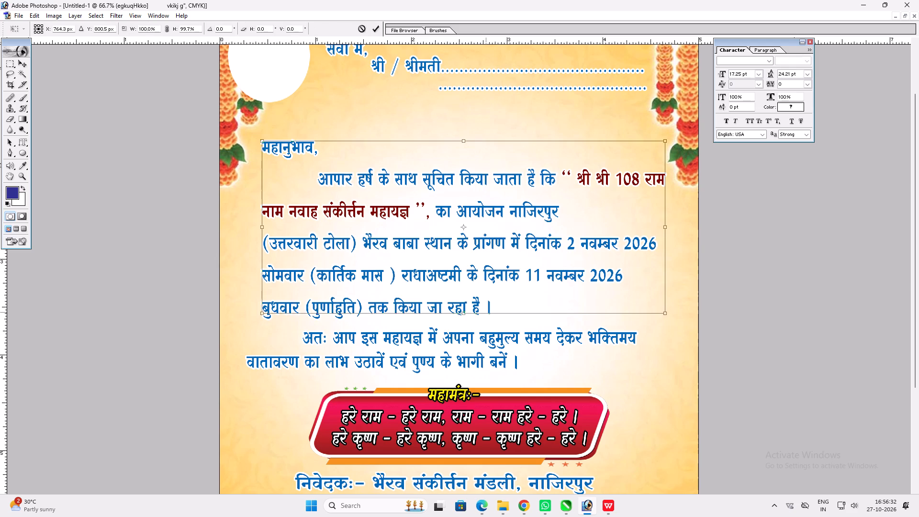
left_click_drag(486, 312, 488, 311, "shift")
key("Return")
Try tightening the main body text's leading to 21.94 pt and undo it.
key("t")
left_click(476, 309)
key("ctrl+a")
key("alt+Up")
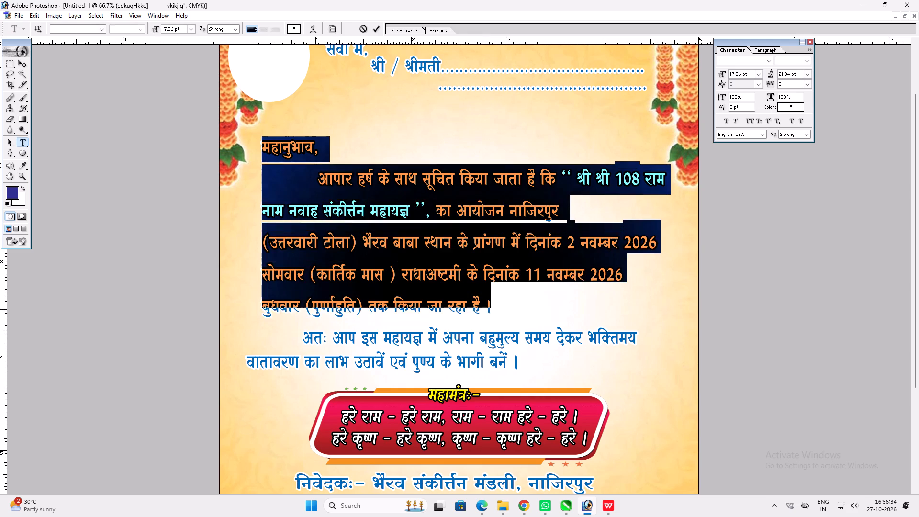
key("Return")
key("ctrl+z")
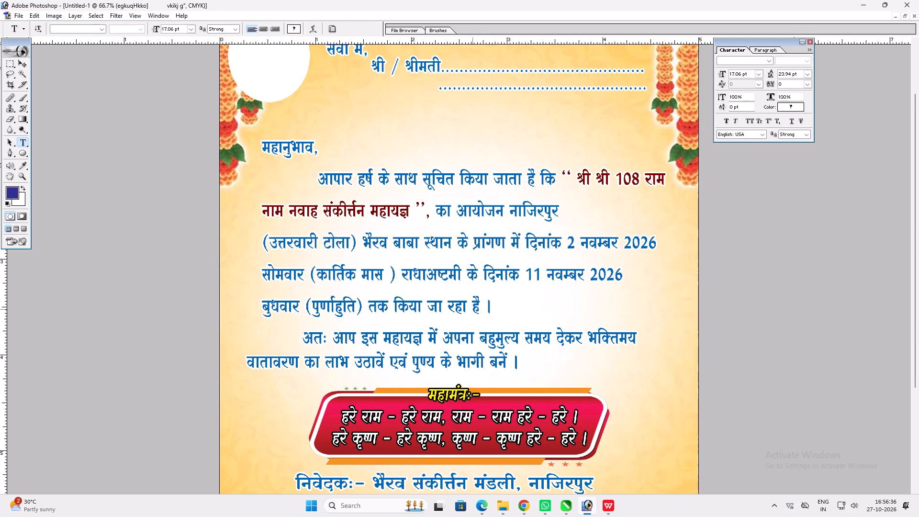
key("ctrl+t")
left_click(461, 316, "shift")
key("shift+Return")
Set the Color Overlay of the two-line अतः paragraph to dark navy, C 100, M 100, K 60.
key("v")
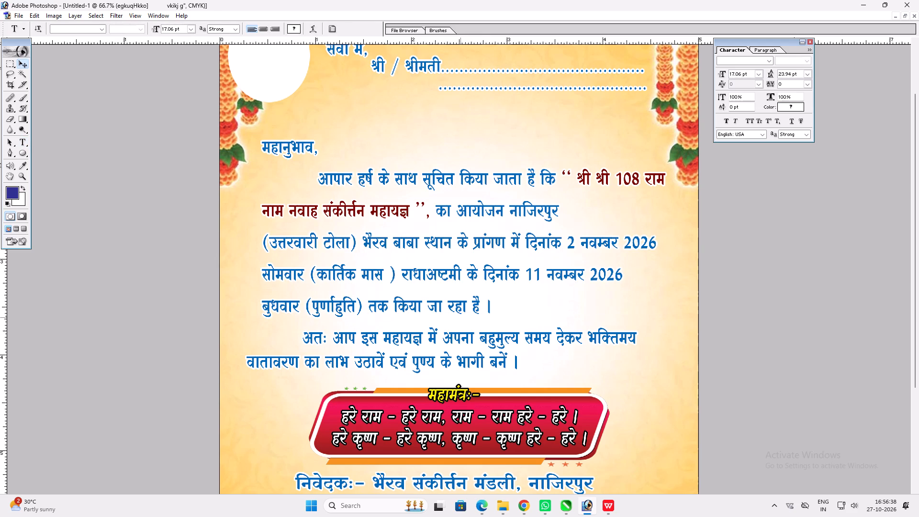
left_click(437, 337)
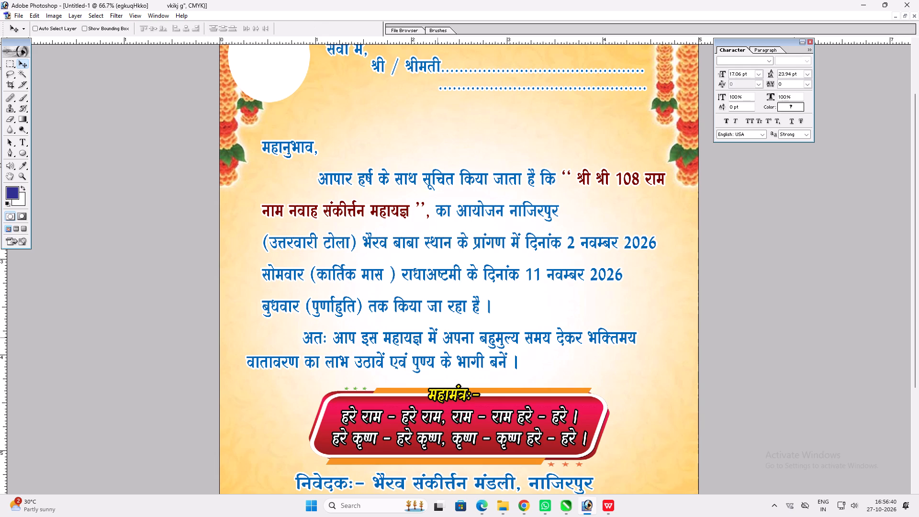
left_click(434, 337, "ctrl")
key("alt+l")
key("alt+y")
key("n")
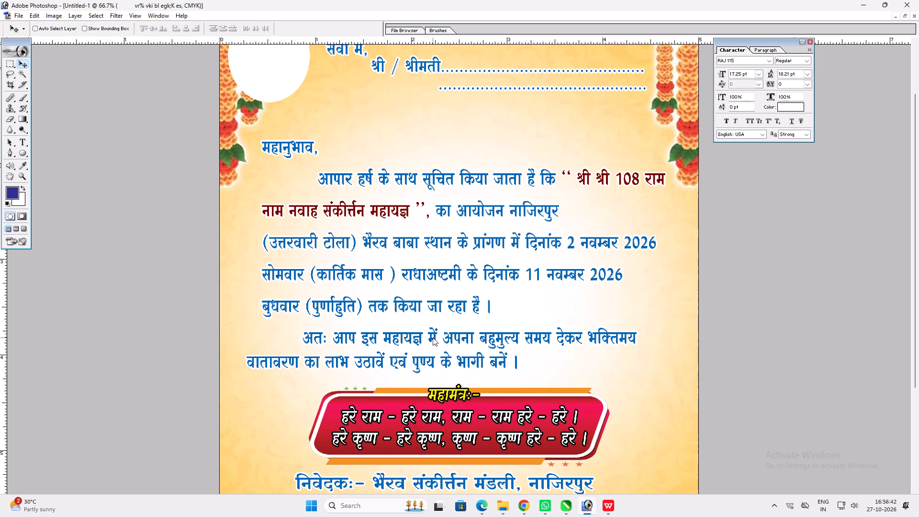
left_click(514, 217)
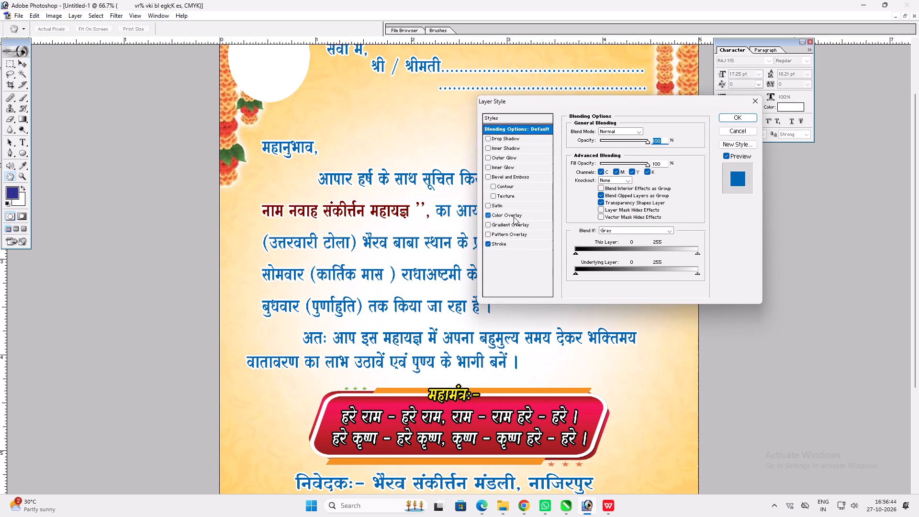
left_click(653, 132)
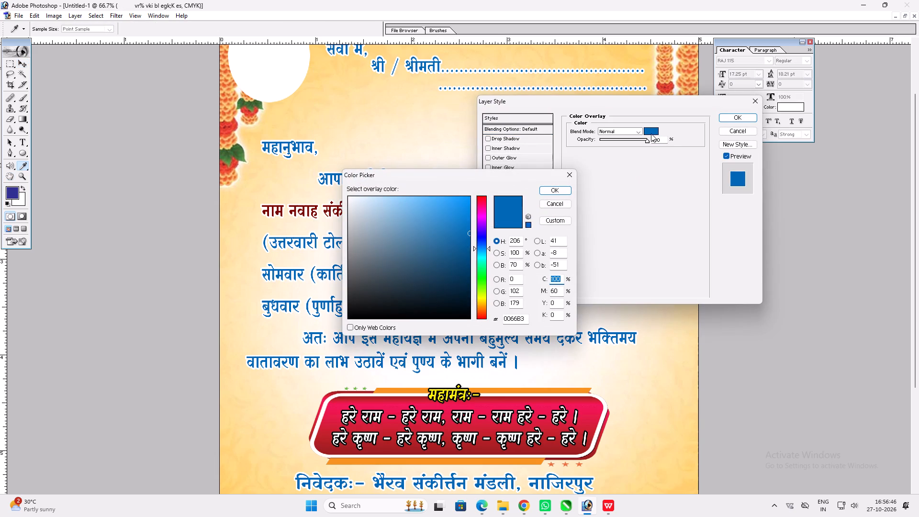
key("Tab")
key("Tab")
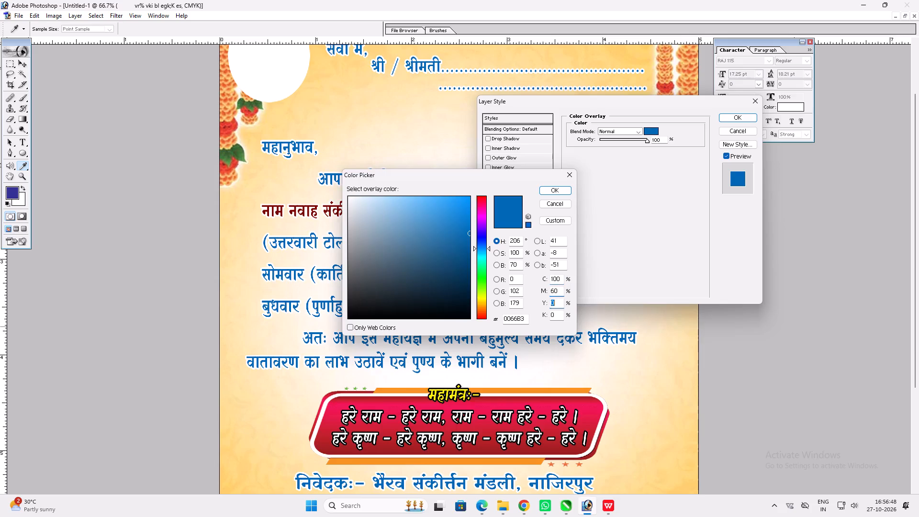
key("shift+Tab")
type("100")
key("Tab")
key("Tab")
type("60")
key("Return")
key("Return")
key("v")
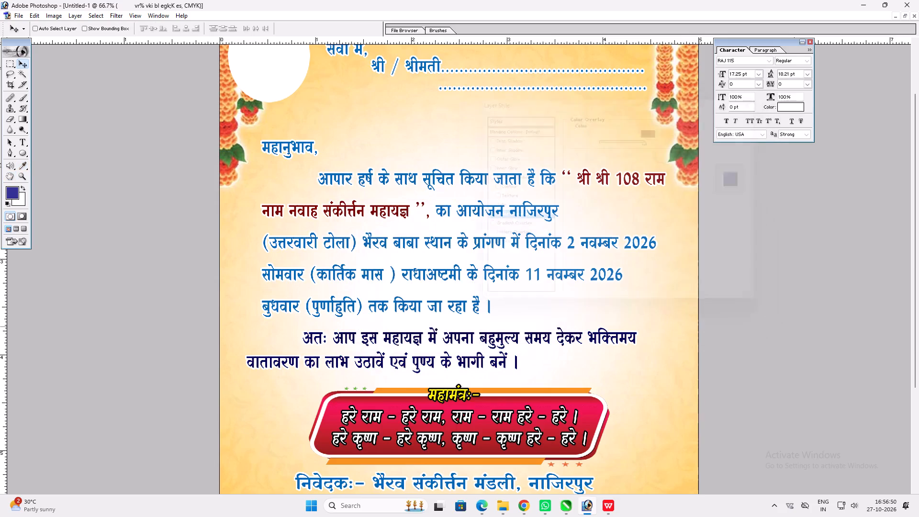
Enlarge the two-line अतः paragraph to the right edge of the text above and nudge it slightly to the right.
key("ctrl+t")
left_click_drag(637, 326, 664, 323, "shift")
key("shift+Return")
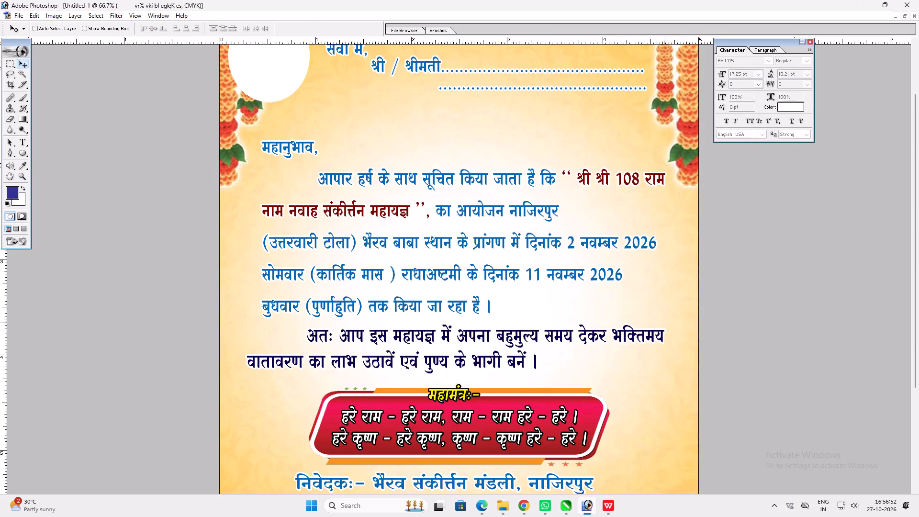
key("v")
left_click_drag(613, 362, 617, 363)
Set the Color Overlay of the निवेदक line below the mantra box to magenta, C 0, M 100.
key("space")
key("space")
key("space")
key("space")
key("space")
key("space")
key("space")
key("space")
key("space")
key("space")
key("space")
key("space")
key("space")
key("space")
key("space")
key("space")
key("space")
key("space")
key("space")
key("space")
left_click_drag(610, 376, 594, 306)
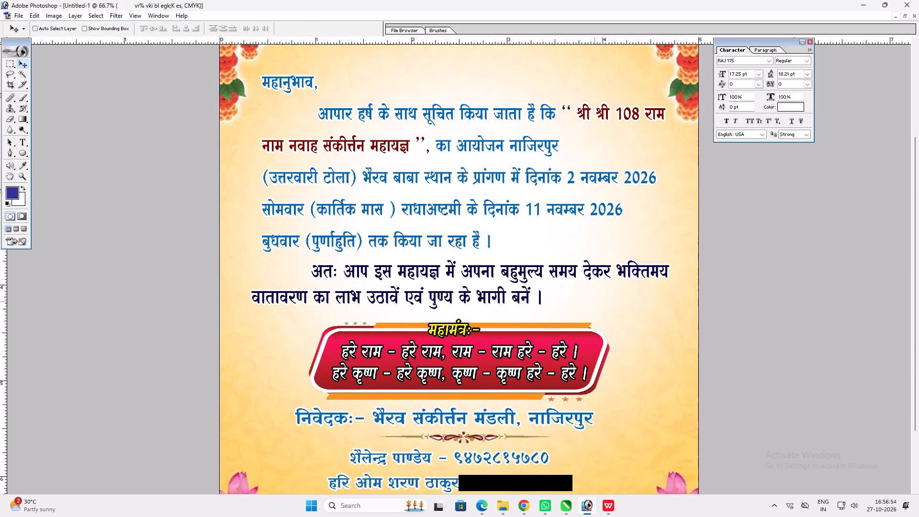
left_click_drag(594, 306, 592, 278)
left_click_drag(596, 332, 586, 257)
left_click(562, 337, "ctrl")
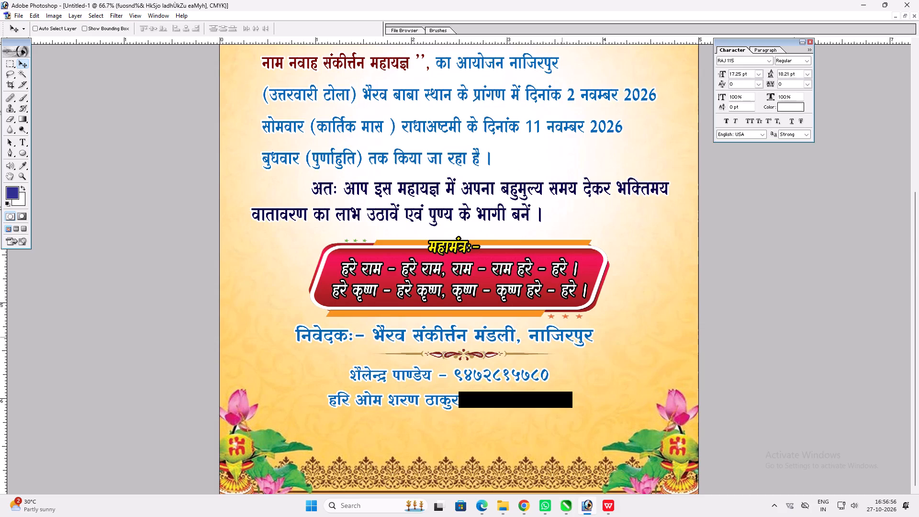
left_click_drag(562, 337, 566, 337)
key("alt+l")
key("alt+y")
key("n")
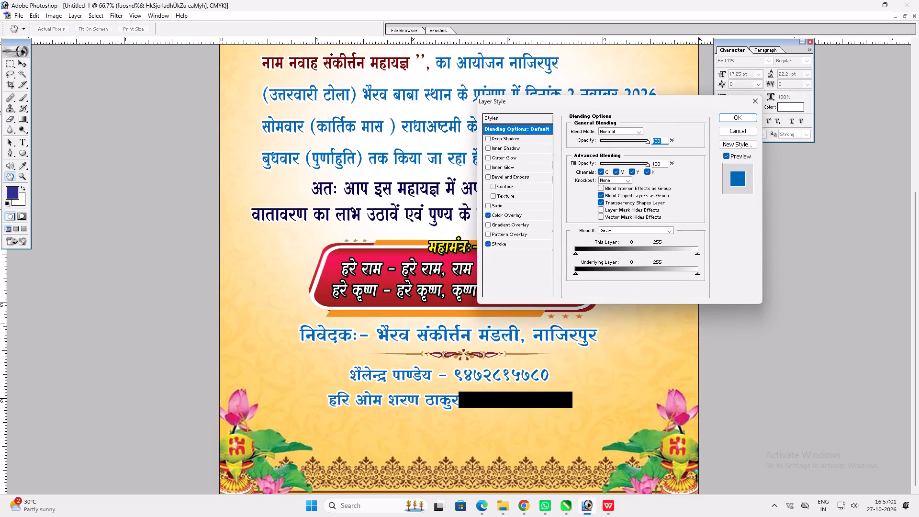
left_click(518, 214)
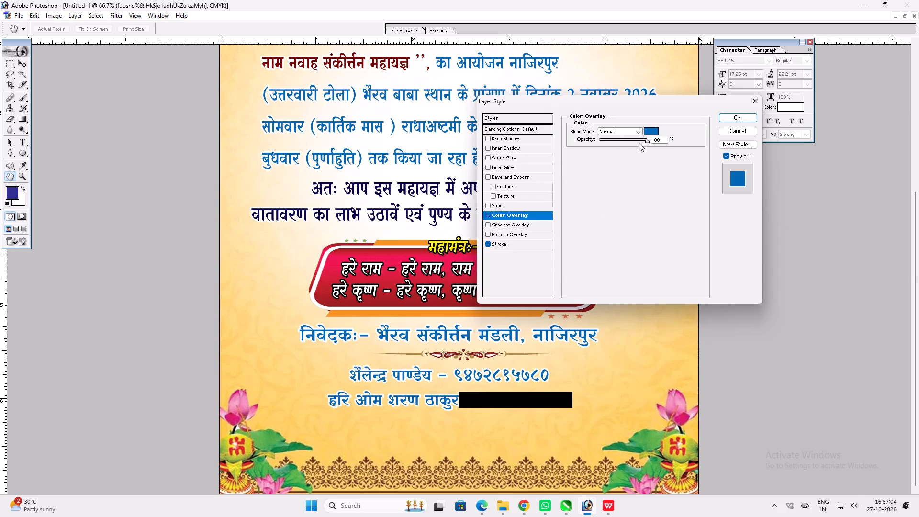
left_click(651, 132)
key("0")
key("Tab")
type("100")
key("Return")
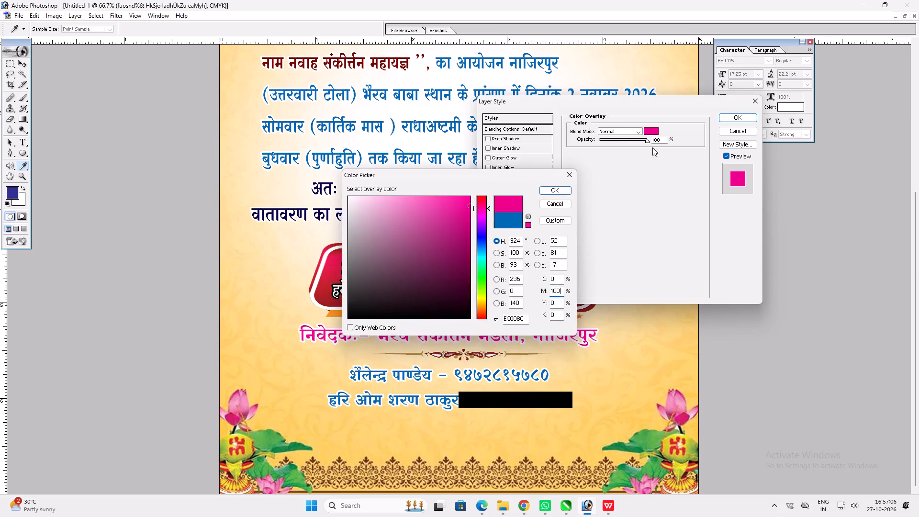
key("Return")
Centre the निवेदक line horizontally on the card.
key("v")
key("ctrl+a")
key("alt+l")
key("alt+i")
key("alt+h")
key("ctrl+d")
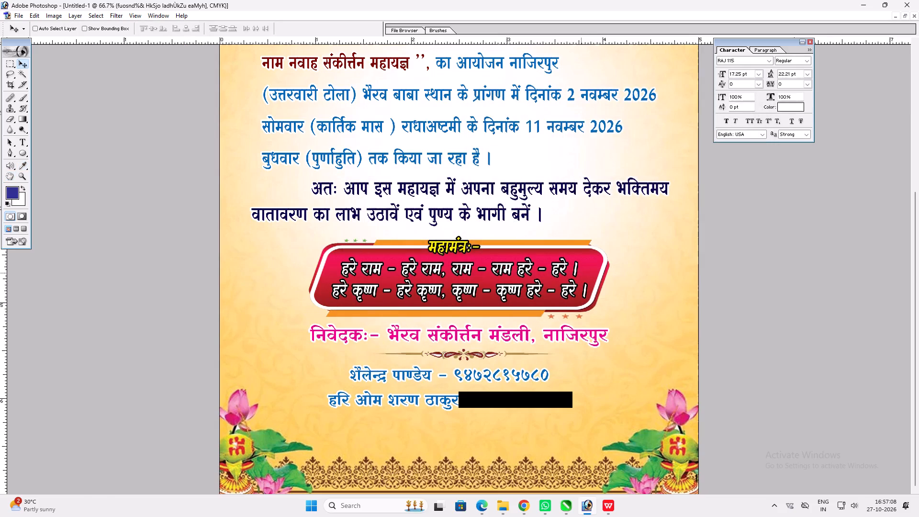
Change the font of the phone number in the first contact line to RAJ 07.
key("v")
key("t")
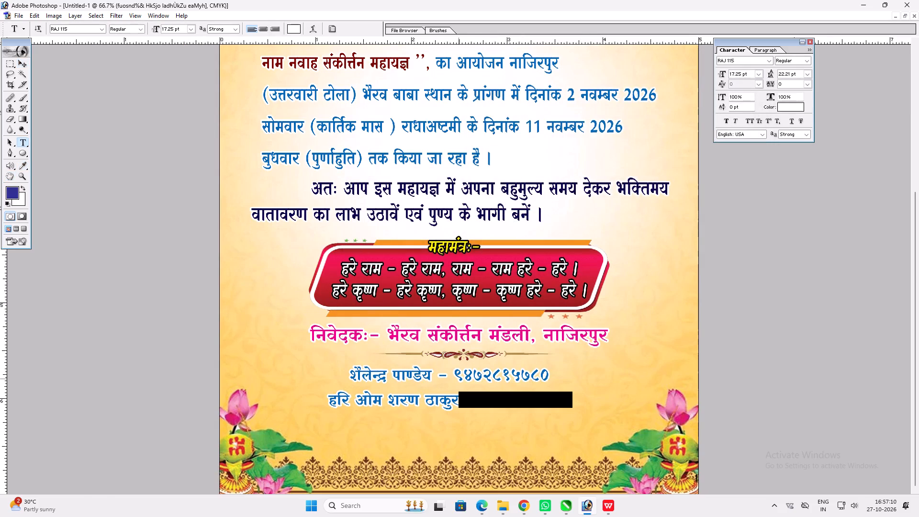
left_click_drag(455, 378, 680, 351)
left_click(67, 30)
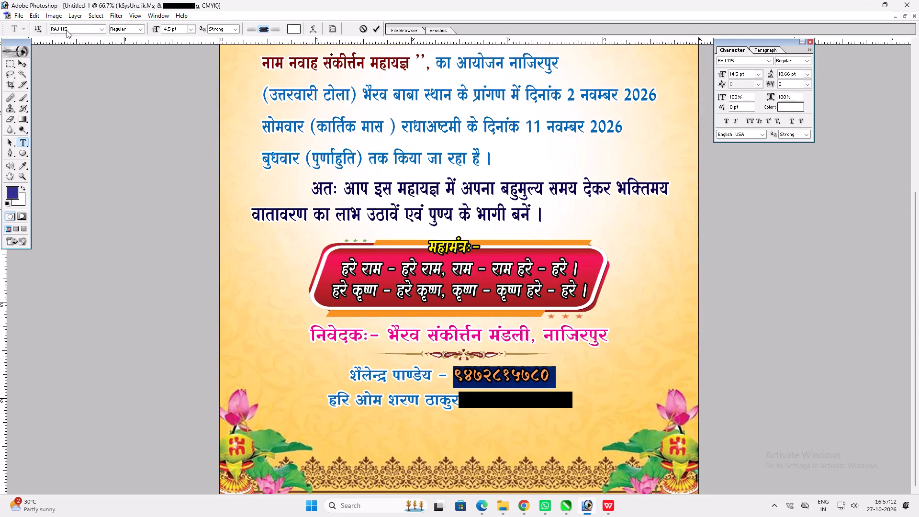
type("ra")
key("Down")
key("Down")
key("Down")
key("Down")
key("Down")
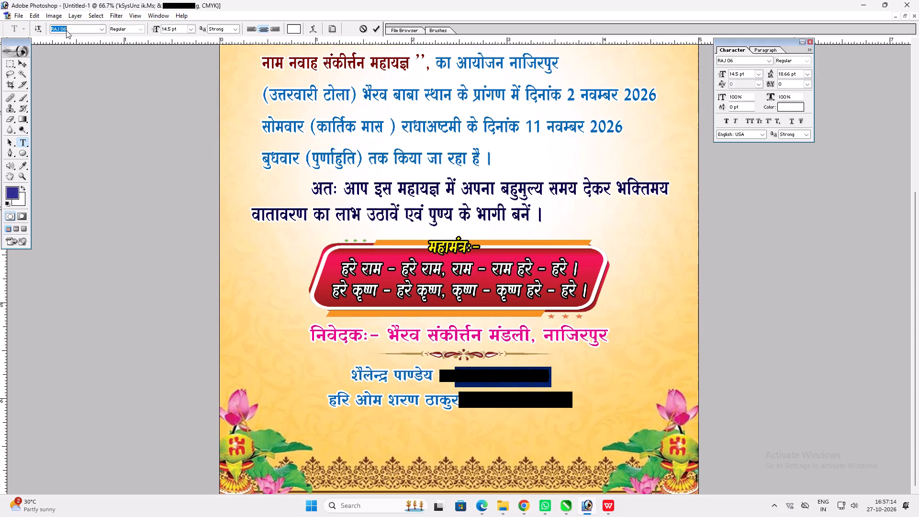
key("Up")
key("Down")
key("Down")
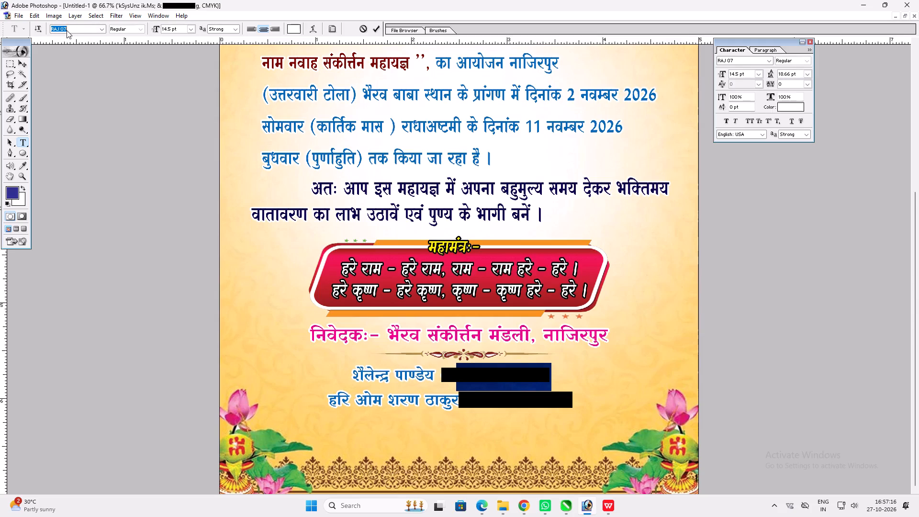
key("Return")
key("Return")
Change the font of the phone number in the second contact line to RAJ 07.
left_click_drag(477, 408, 685, 405)
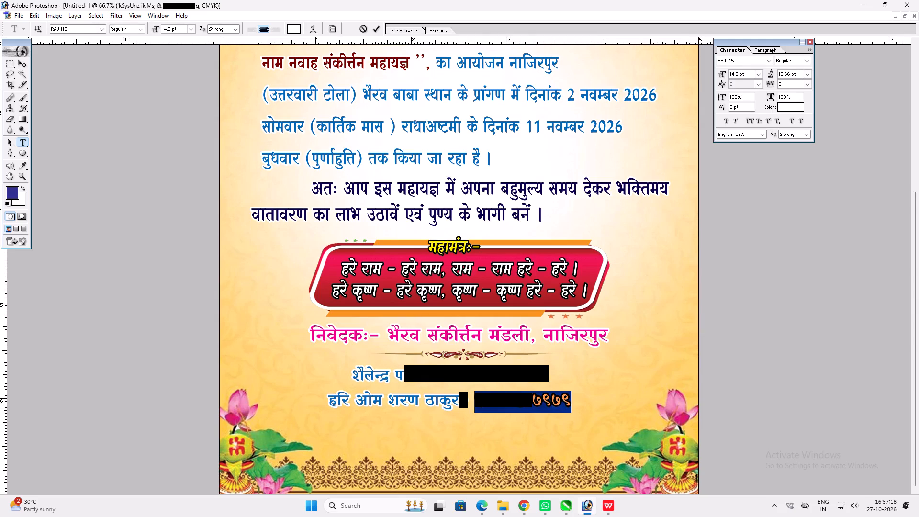
left_click(69, 30)
type("ra")
key("Down")
key("Down")
key("Down")
key("Down")
key("Down")
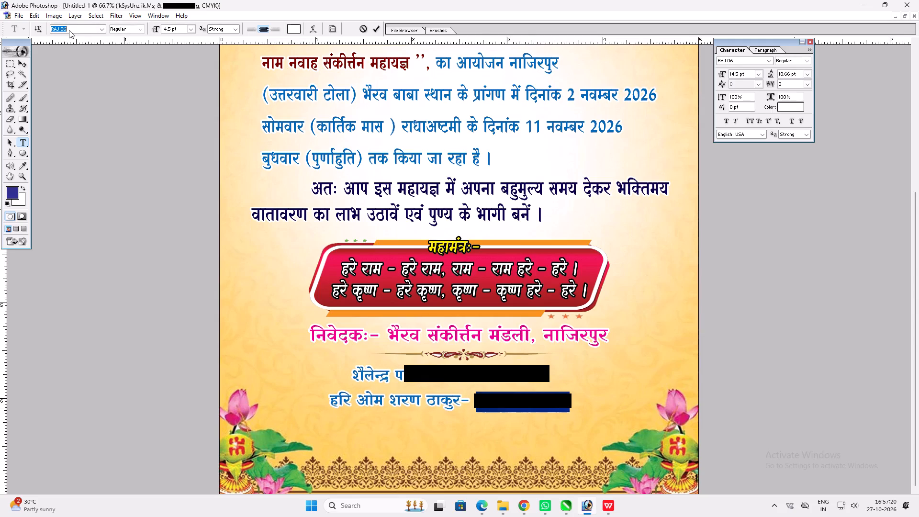
key("Down")
key("Return")
key("Return")
Centre the two contact lines horizontally on the card and clear the selection.
key("ctrl+a")
key("alt+l")
key("alt+i")
key("alt+h")
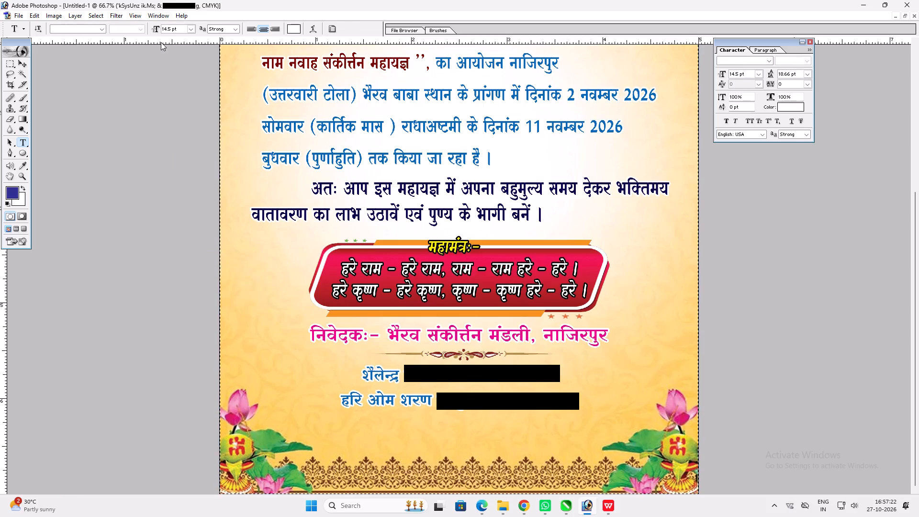
key("ctrl+d")
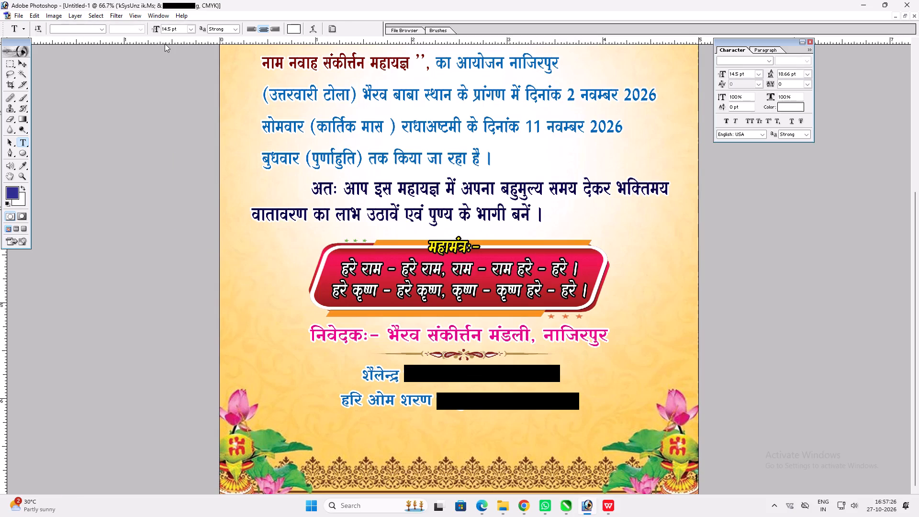
Tighten the leading of both contact lines to 14.66 pt.
left_click(421, 399)
key("ctrl+a")
key("alt+Up")
key("alt+Up")
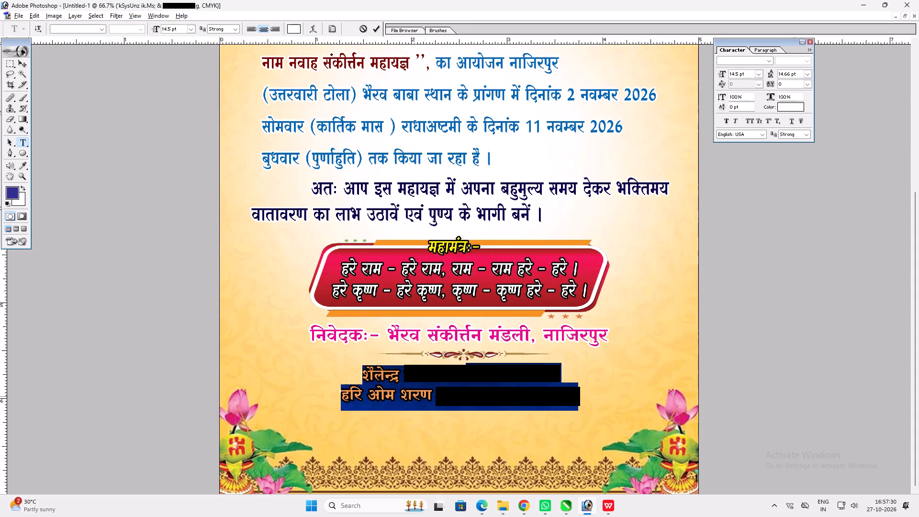
key("ctrl+z")
key("ctrl+Return")
Enlarge the two contact lines to about 15.71 pt and move the block slightly down.
key("ctrl+t")
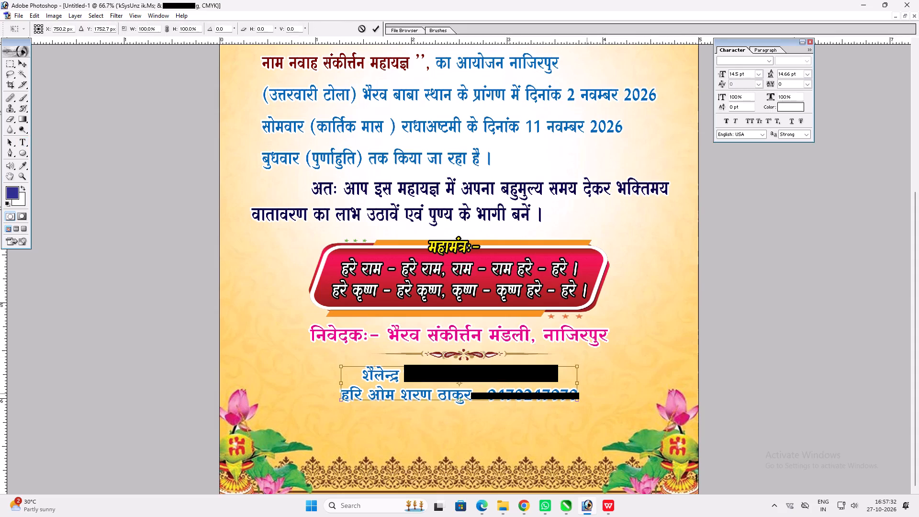
left_click_drag(575, 399, 585, 400, "alt+shift")
key("Return")
key("v")
key("v")
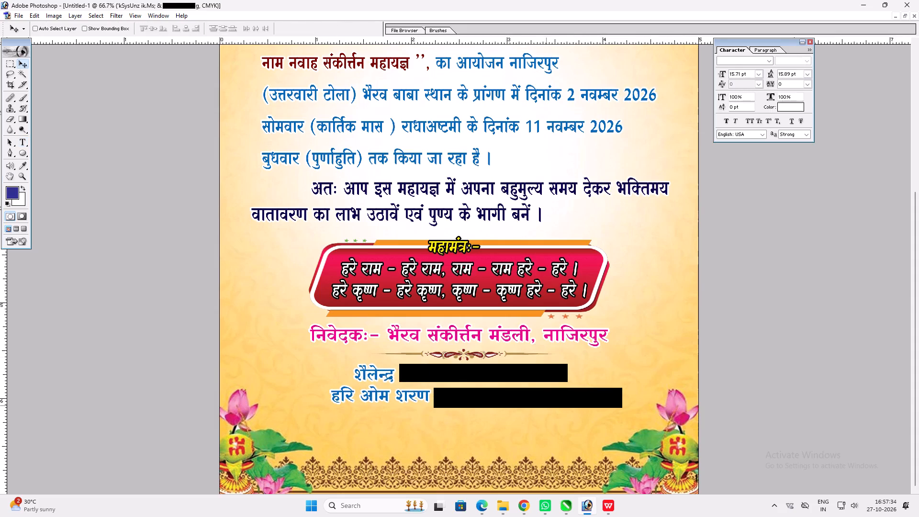
left_click_drag(545, 405, 546, 410)
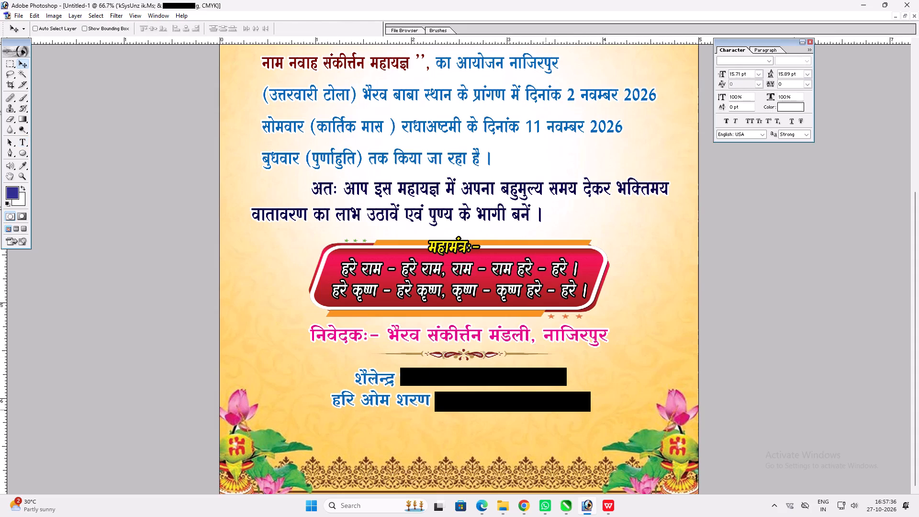
left_click_drag(546, 410, 545, 416)
Set the leading of both contact lines to 17.89 pt.
key("t")
left_click(520, 421)
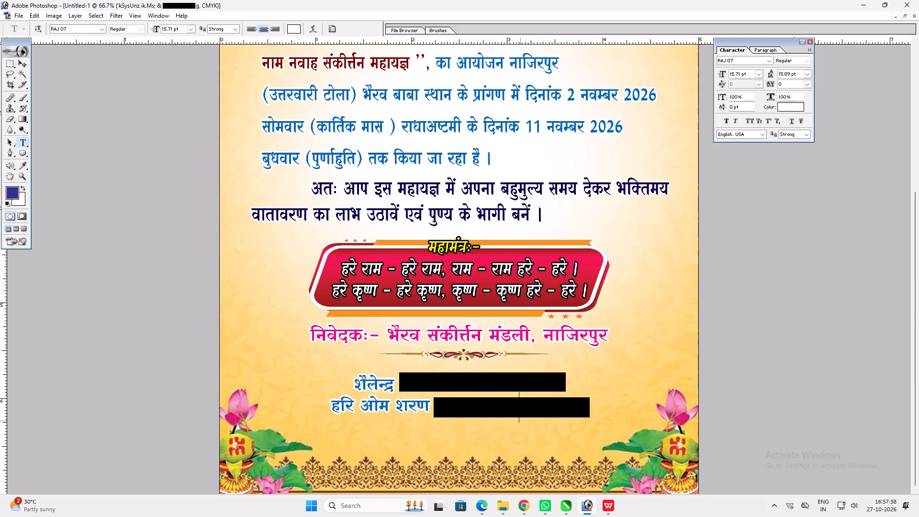
key("ctrl+a")
key("alt+Down")
key("ctrl+z")
key("ctrl+Return")
Move the contact lines and the ornamental divider above them slightly down to open space beneath the निवेदक line.
key("v")
key("v")
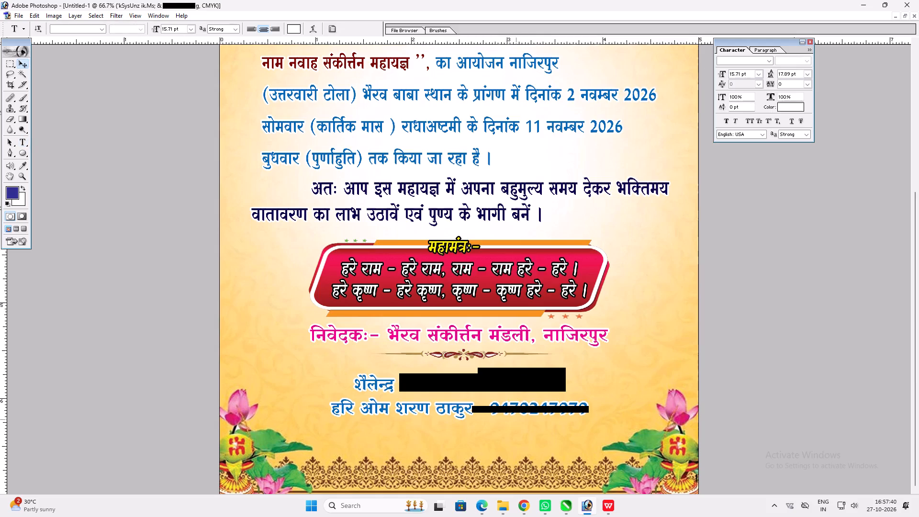
left_click_drag(501, 401, 504, 409, "shift")
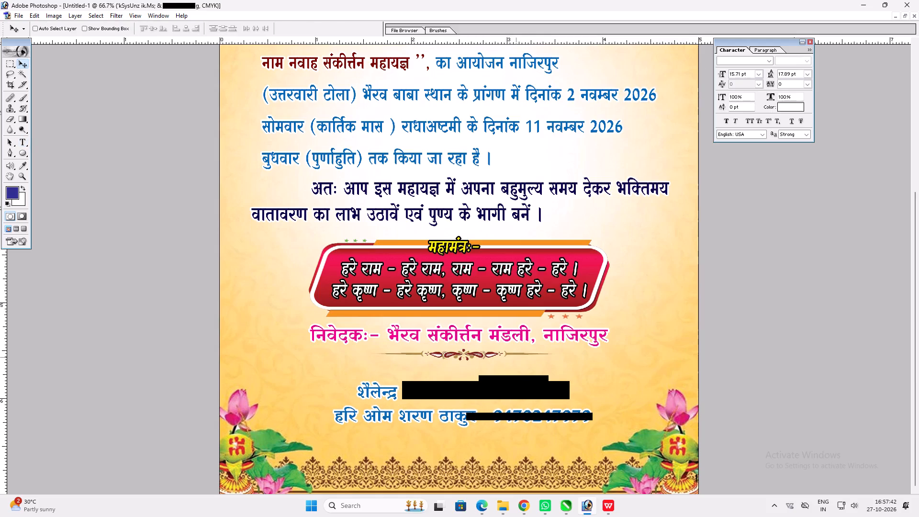
left_click(516, 353, "ctrl")
left_click_drag(516, 353, 520, 360)
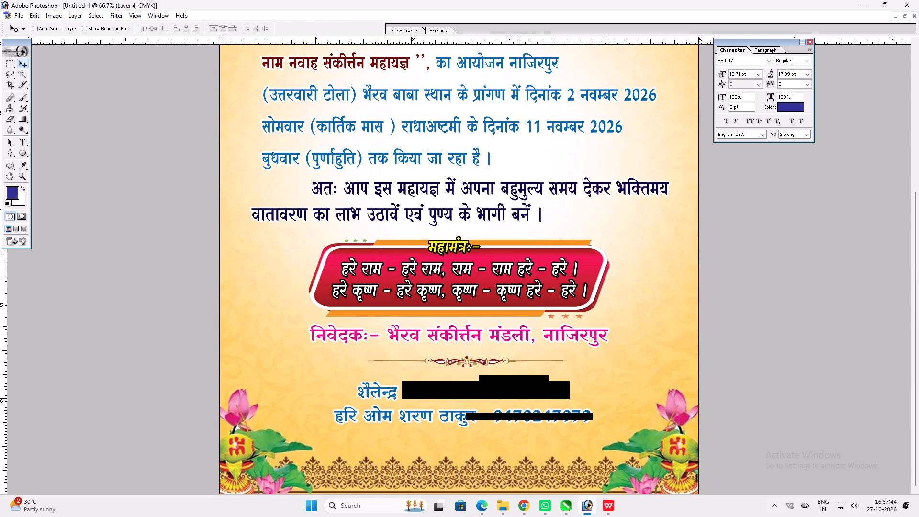
left_click_drag(520, 360, 522, 363)
Stretch the निवेदक line vertically to about 123% height and shift it slightly to the right.
left_click(520, 336, "ctrl")
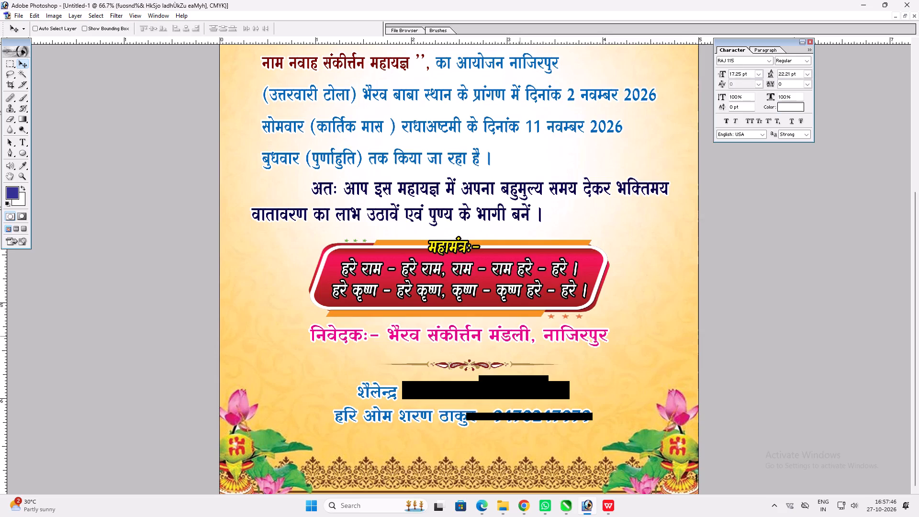
left_click(521, 333, "ctrl")
key("ctrl+t")
left_click(519, 343)
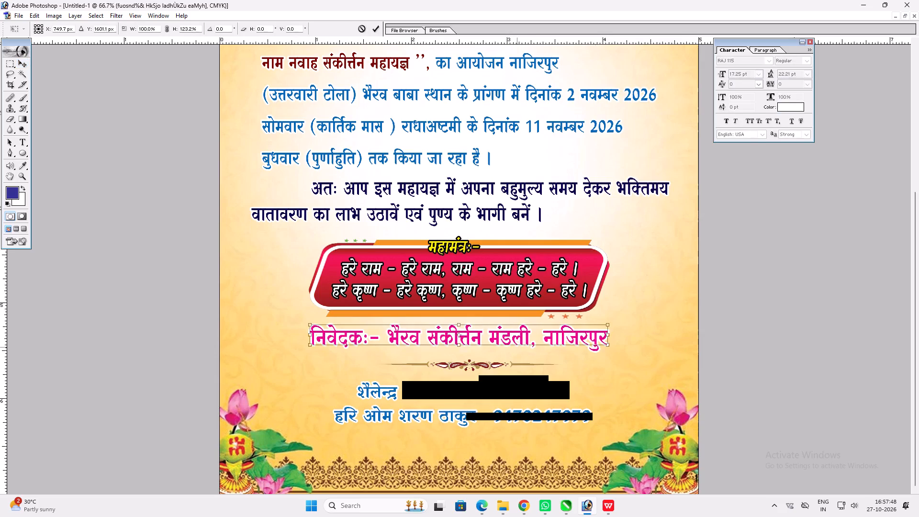
key("Return")
key("v")
left_click_drag(519, 347, 526, 348)
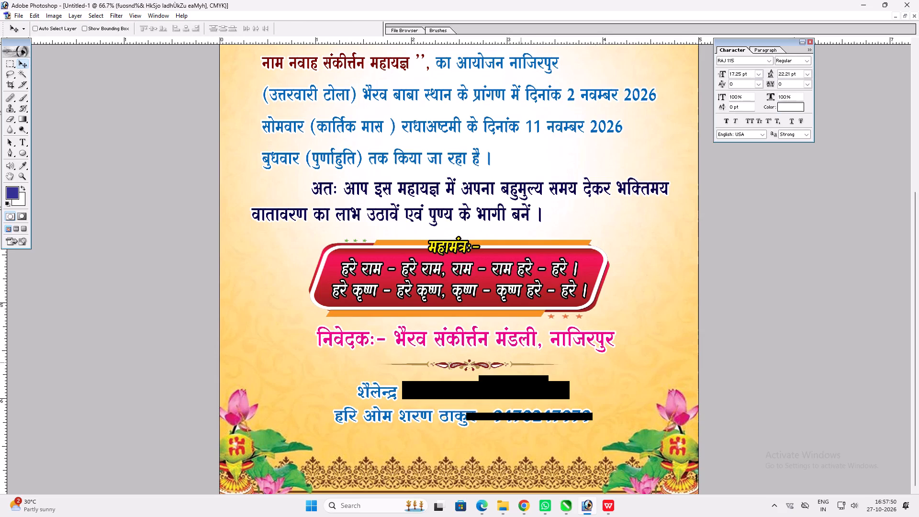
Link the निवेदक line, the ornamental divider and the contact lines so they move together, undoing any test moves.
double_click(521, 362, "ctrl+shift")
left_click_drag(518, 363, 530, 366)
key("ctrl+z")
right_click(588, 378)
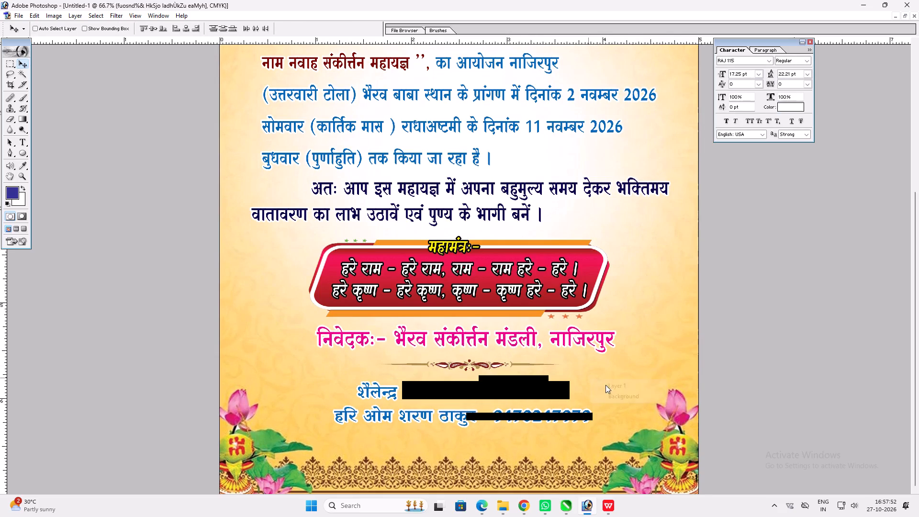
left_click(605, 385)
right_click(596, 380, "ctrl+shift")
left_click(605, 383, "ctrl+shift")
left_click(517, 364, "ctrl")
left_click_drag(517, 364, 527, 370)
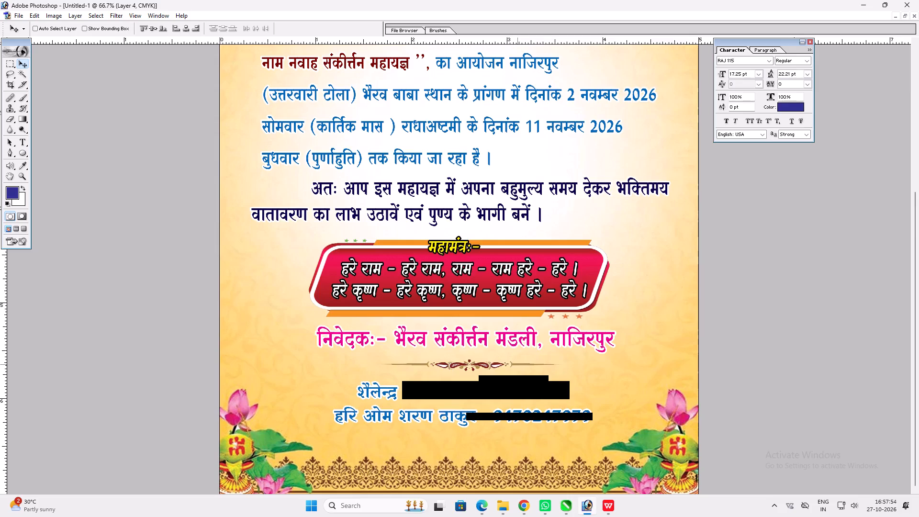
left_click_drag(527, 370, 539, 371)
key("ctrl+z")
left_click(486, 387, "ctrl+shift")
left_click_drag(486, 387, 495, 391)
key("ctrl+z")
Centre the linked निवेदक line, divider and contact lines horizontally on the card.
key("ctrl+a")
key("alt+l")
key("alt+i")
key("alt+h")
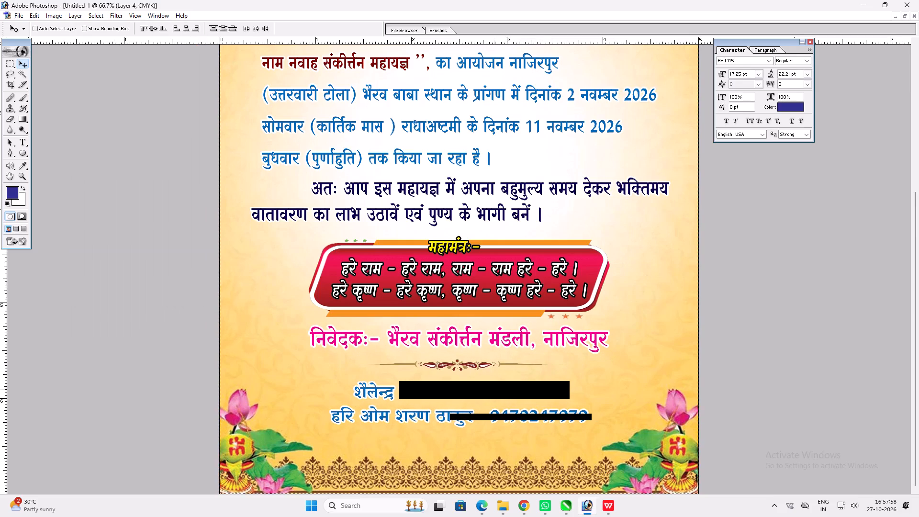
key("ctrl+d")
Widen the linked निवेदक, divider and contact block slightly on both sides and move it a little down.
key("ctrl+t")
left_click_drag(607, 375, 616, 375, "alt+shift")
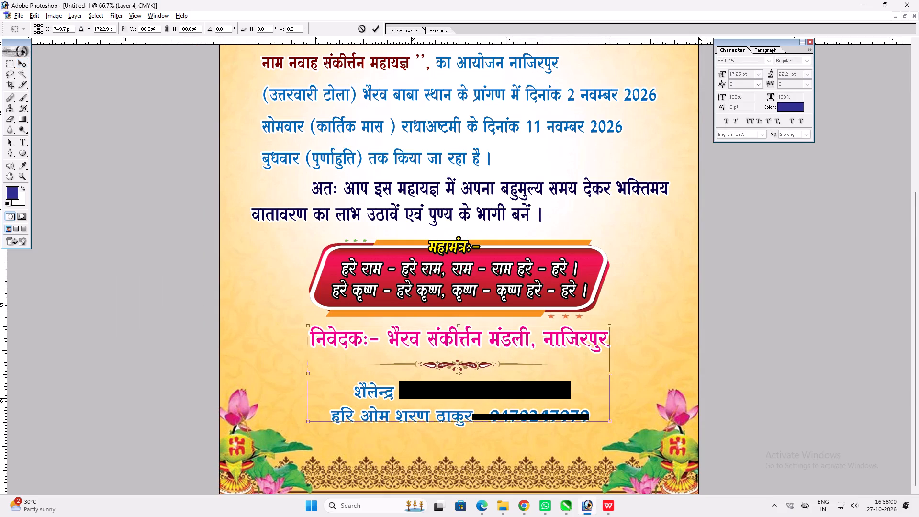
left_click_drag(616, 375, 616, 375, "alt+shift")
key("Return")
key("v")
left_click_drag(594, 384, 594, 391)
key("space")
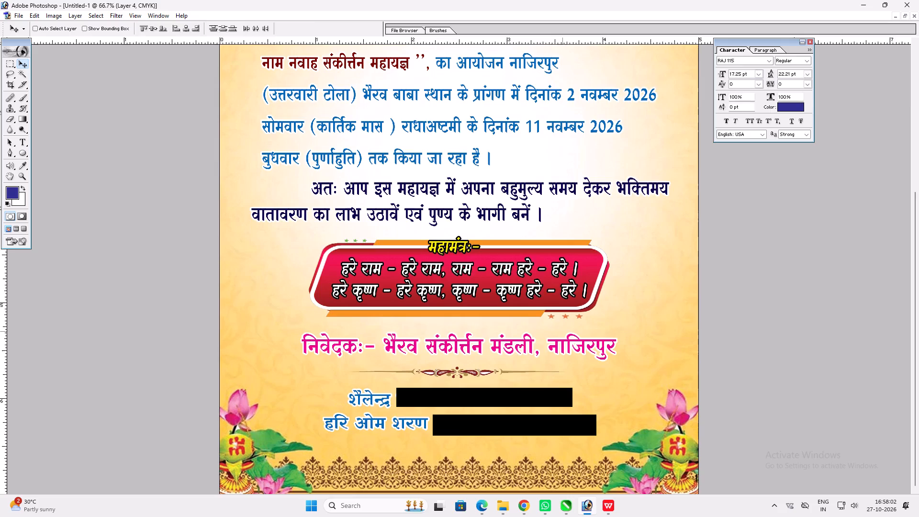
Stretch the linked block to about 104% height, move it slightly down, and extend its top edge a little further.
key("ctrl+t")
left_click_drag(563, 330, 567, 328, "alt+shift")
left_click(567, 328, "shift")
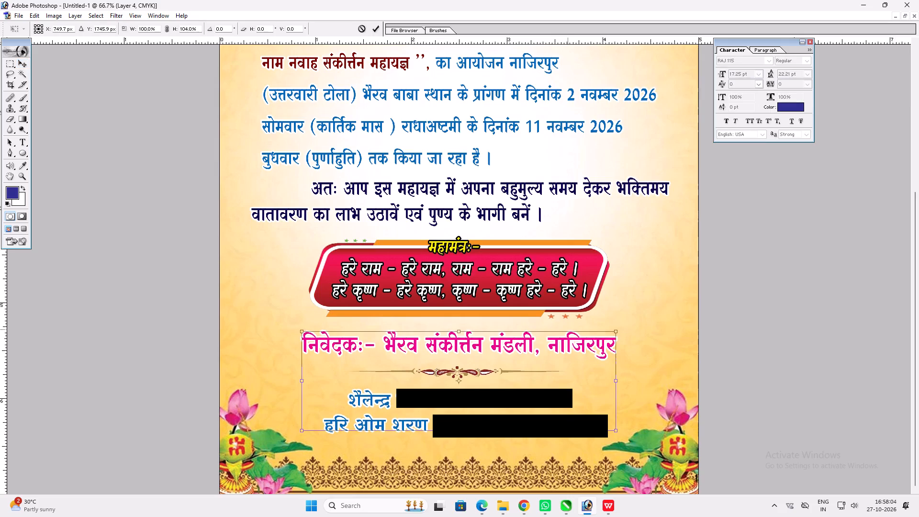
key("Return")
key("v")
left_click_drag(565, 336, 565, 343)
key("space")
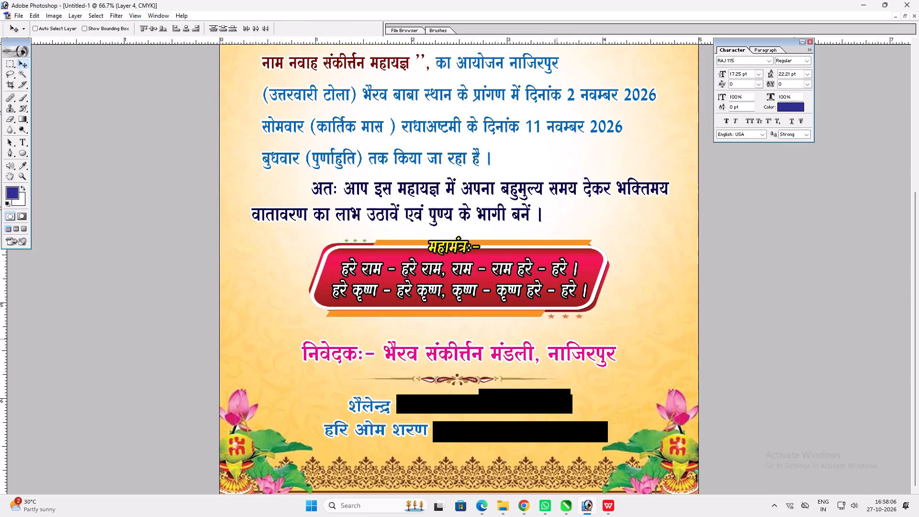
key("ctrl+t")
left_click_drag(555, 336, 561, 334, "shift")
key("Return")
type("vv")
Enlarge the white oval in the card's upper-left corner slightly, extending it up and to the right.
key("space")
right_click(545, 336)
left_click(559, 341)
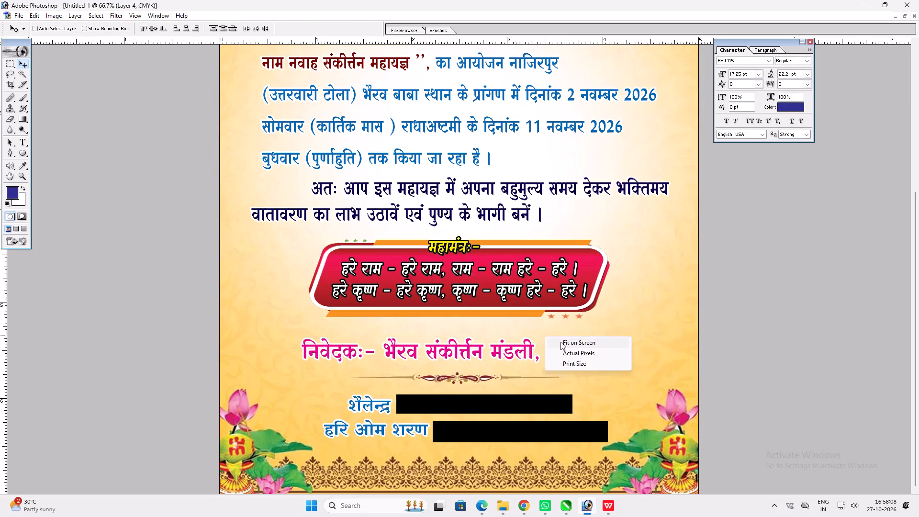
type("vv")
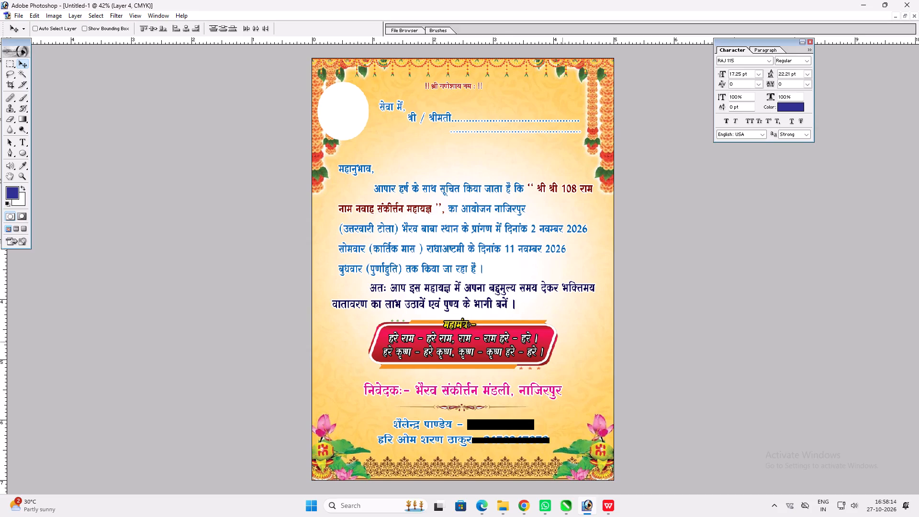
key("ctrl+plus")
key("space")
key("space")
key("space")
key("space")
left_click_drag(542, 245, 574, 305)
key("v")
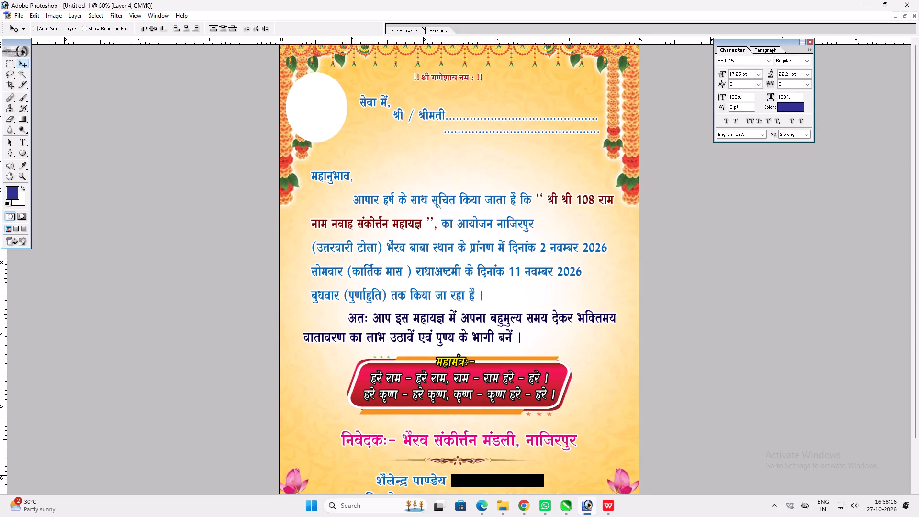
left_click(325, 132, "ctrl")
key("ctrl+t")
left_click_drag(347, 67, 354, 65, "shift")
key("shift+Return")
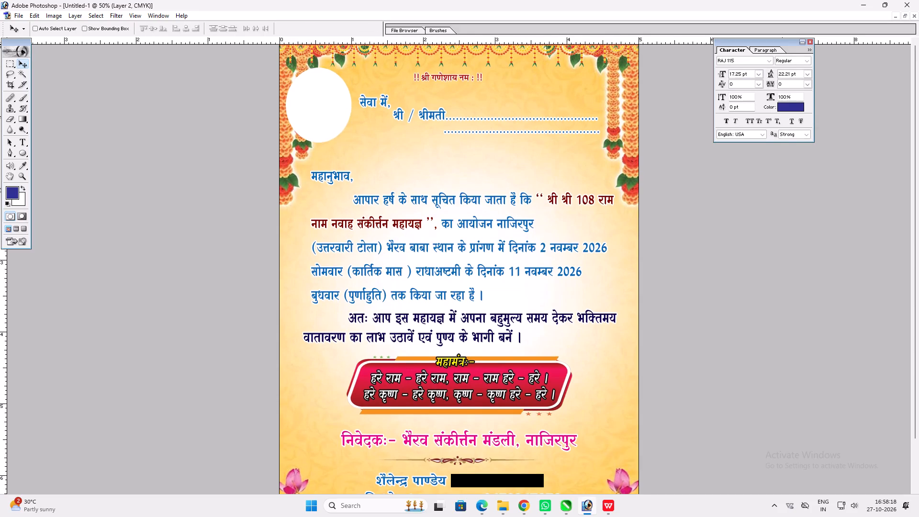
key("v")
key("v")
Switch to Chrome and search Google Images for "ganesh ji png".
left_click(528, 505)
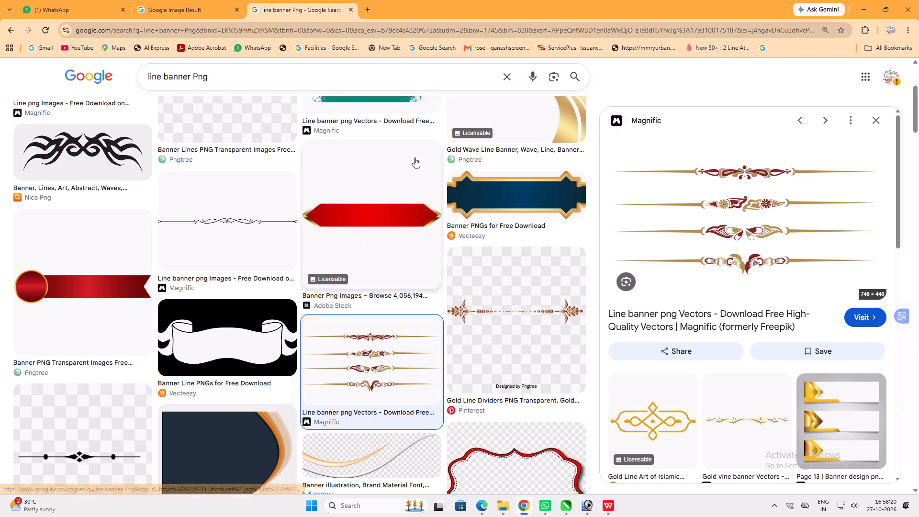
left_click(304, 73)
key("ctrl+a")
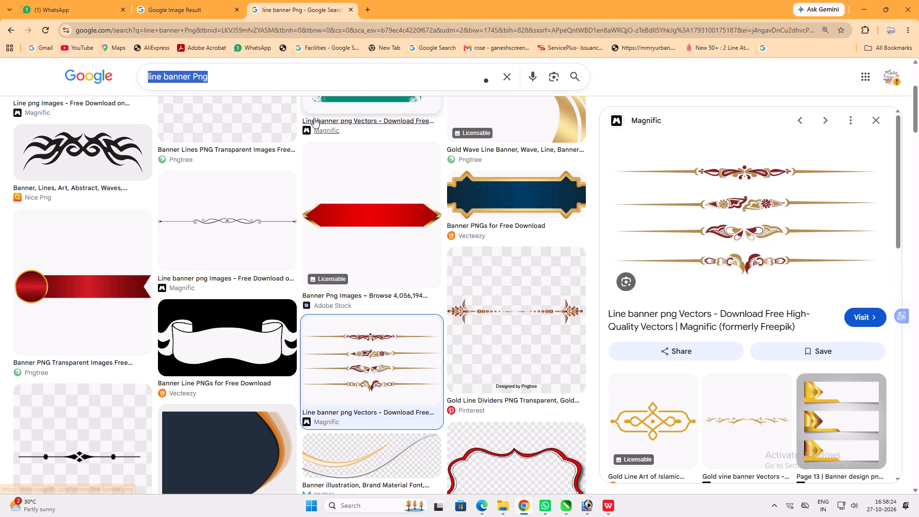
left_click(217, 77)
key("ctrl+a")
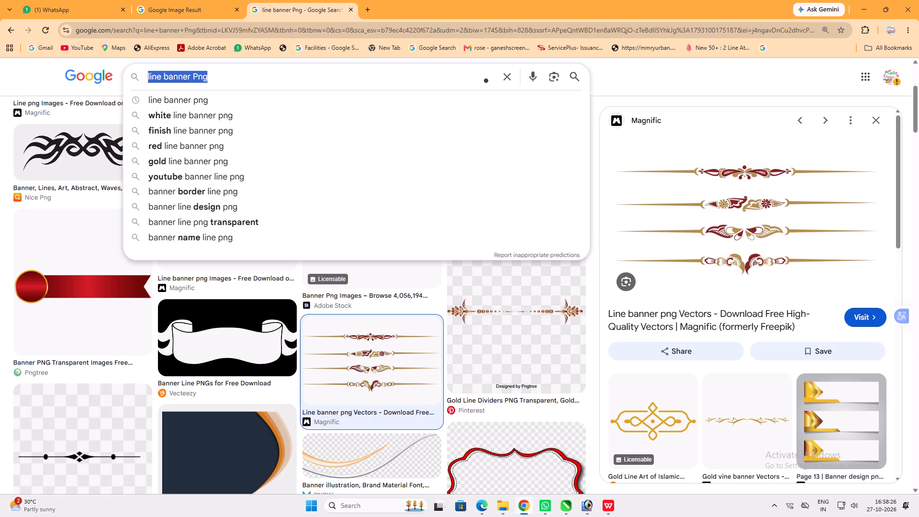
type("ganeh")
key("BackSpace")
key("s")
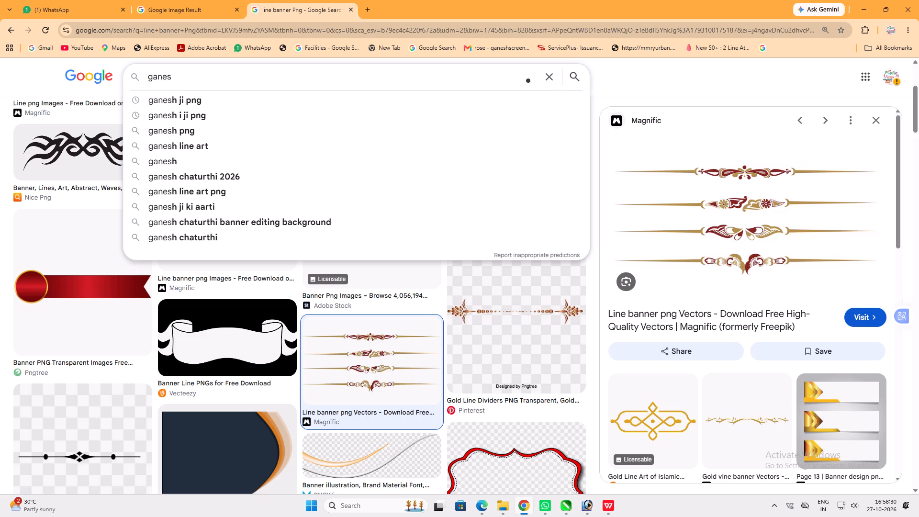
left_click(248, 98)
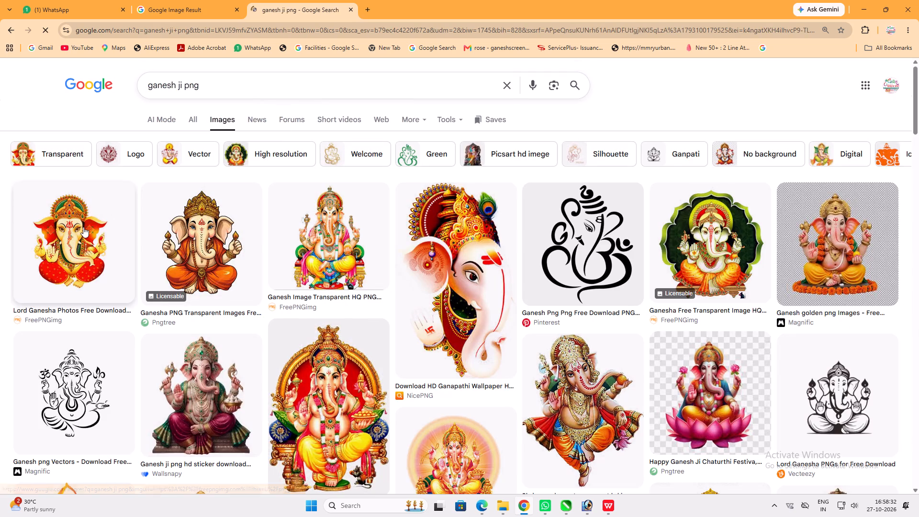
Copy the FreePNGimg Lord Ganesha picture and paste it onto the invitation card in Photoshop.
left_click(83, 227)
right_click(741, 265)
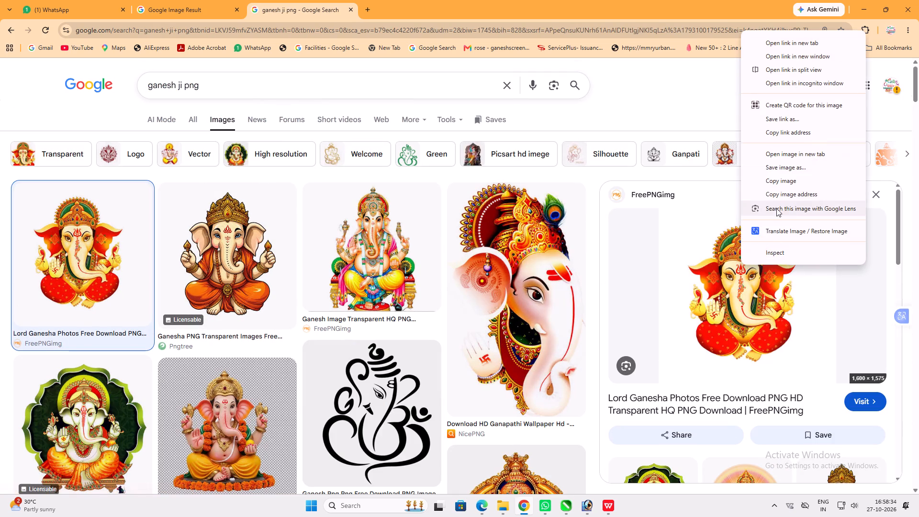
left_click(777, 188)
left_click(580, 502)
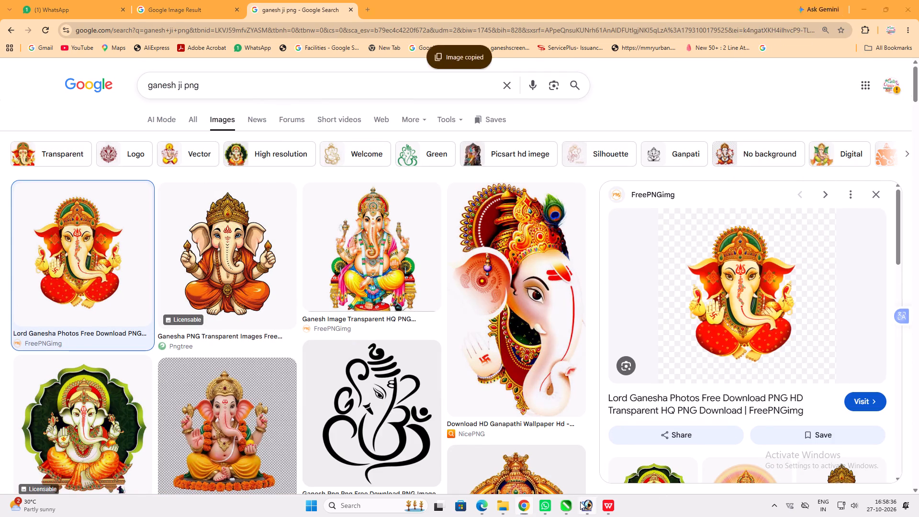
key("ctrl+v")
Remove the background around the pasted Ganesha using the Magic Wand and clear the selection.
key("w")
left_click(578, 334)
key("Delete")
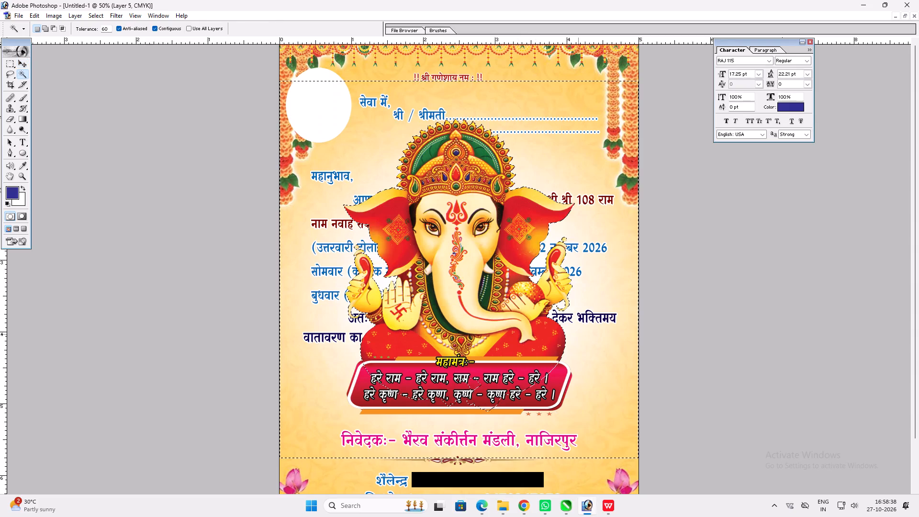
key("ctrl+d")
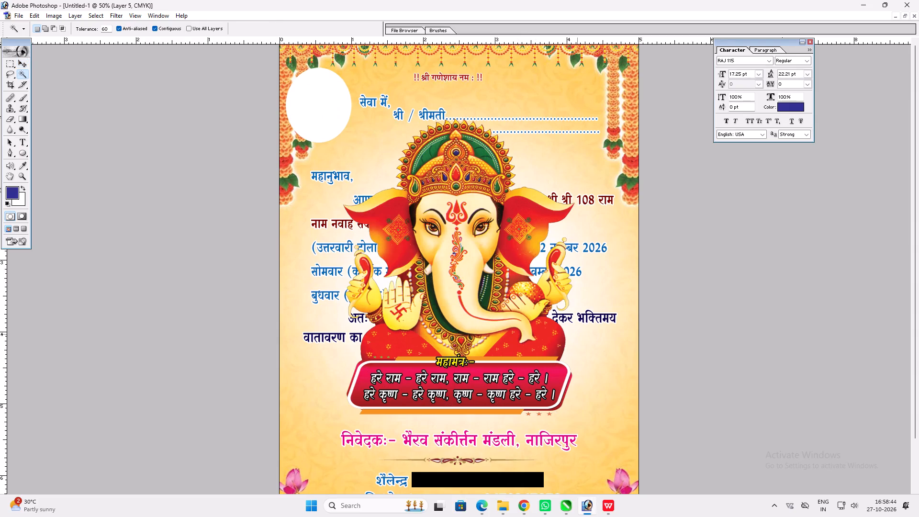
Scale the pasted Ganesha picture down considerably around its centre.
key("ctrl+t")
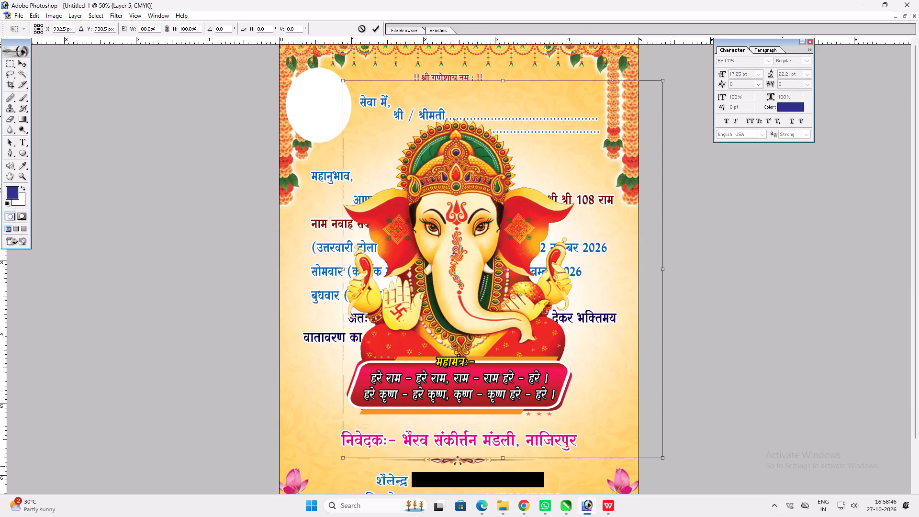
left_click_drag(664, 458, 564, 363, "alt+shift")
key("Return")
Select the leftover strip beside the Ganesha with the Magic Wand, delete it and clear the selection.
key("w")
left_click(572, 329)
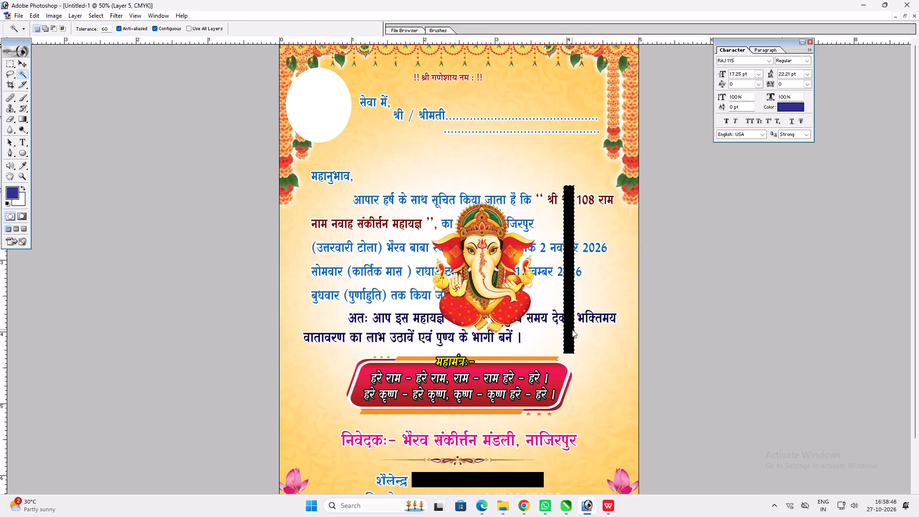
key("Delete")
key("Delete")
key("ctrl+d")
Shrink the Ganesha to a small emblem and place it at the card's top centre, over the hanging garland.
key("ctrl+t")
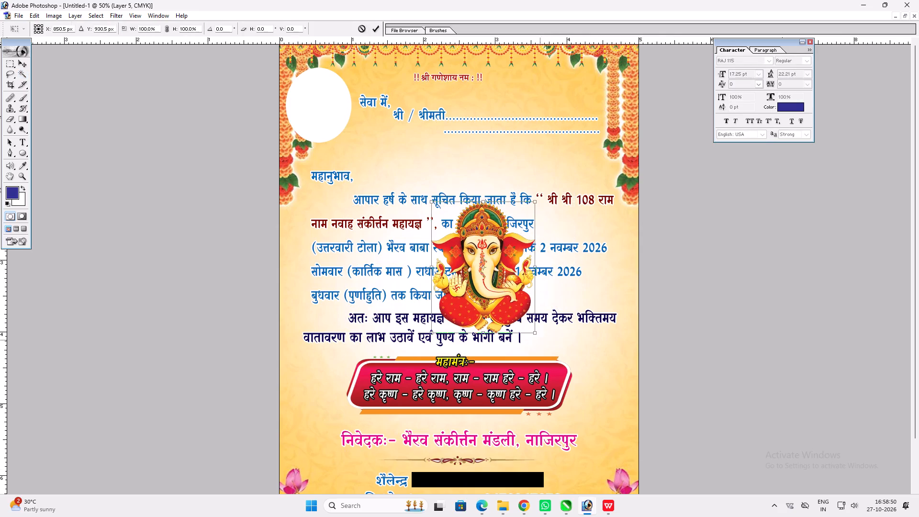
left_click_drag(538, 335, 481, 270, "shift")
key("Return")
type("vv")
left_click_drag(468, 267, 468, 190)
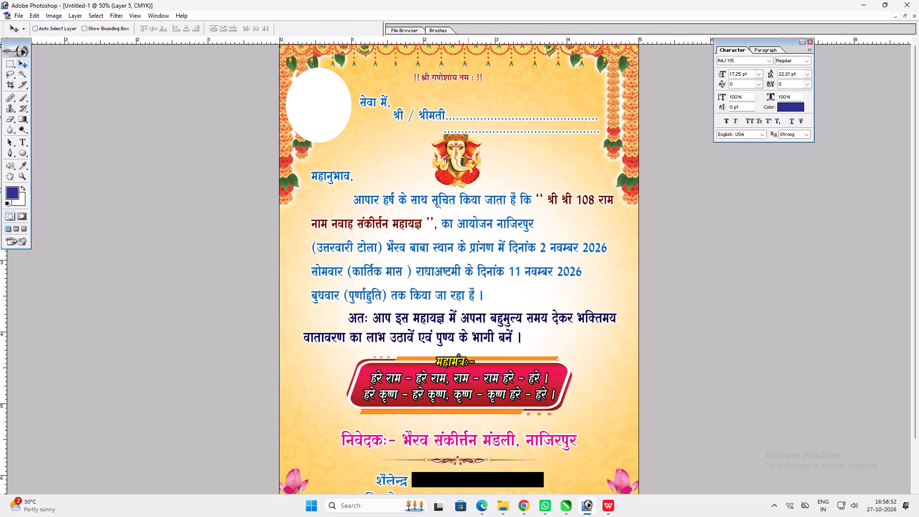
left_click_drag(468, 190, 460, 100)
key("ctrl+t")
left_click_drag(472, 99, 467, 93, "alt+shift")
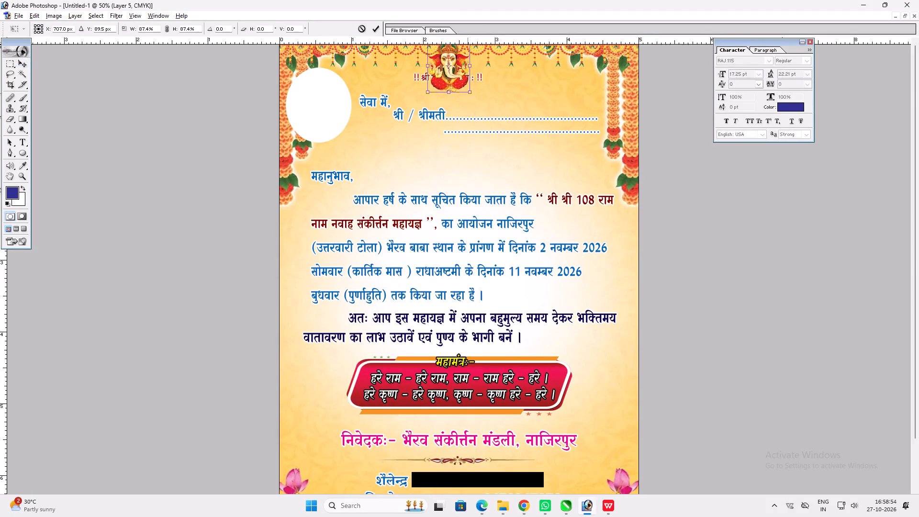
left_click_drag(467, 93, 463, 85, "alt+shift")
key("Return")
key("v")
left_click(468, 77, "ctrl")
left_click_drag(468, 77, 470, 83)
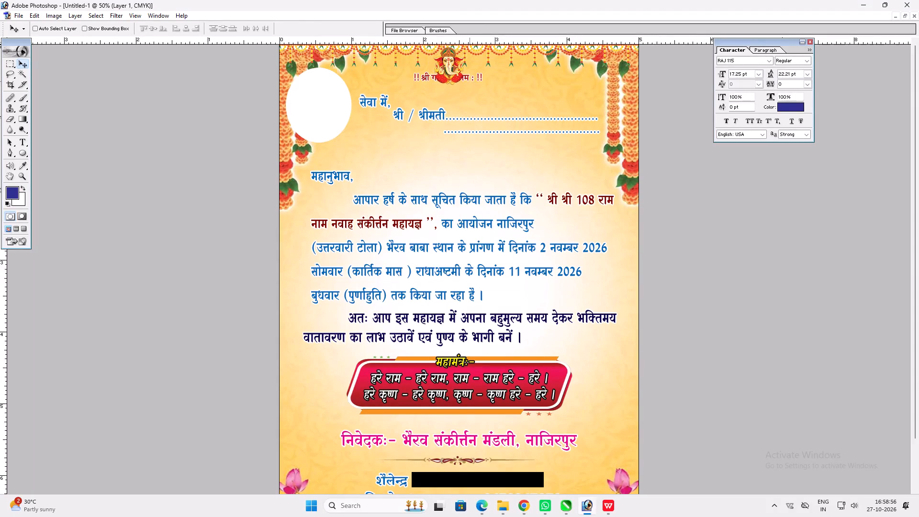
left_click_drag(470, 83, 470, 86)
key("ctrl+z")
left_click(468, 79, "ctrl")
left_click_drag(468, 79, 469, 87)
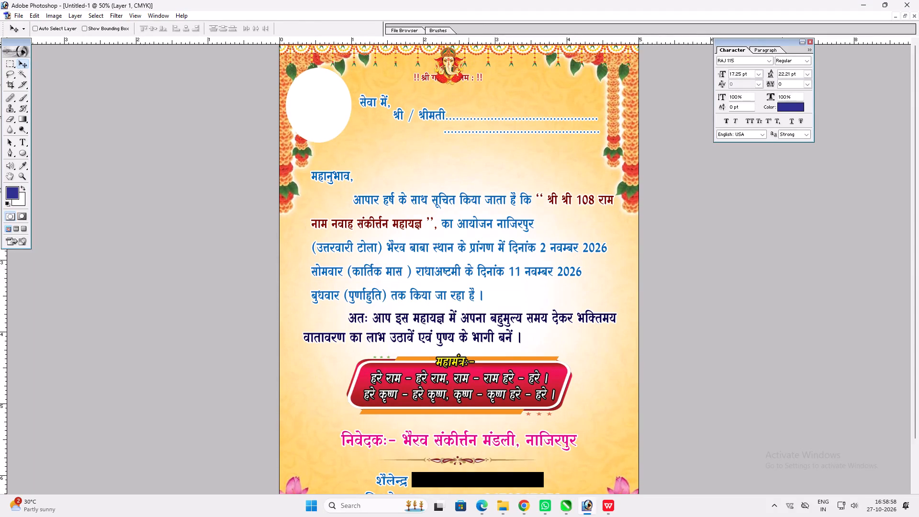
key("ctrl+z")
Move the श्री गणेशाय नमः heading down so it sits just below the Ganesha.
left_click(465, 79, "ctrl")
left_click_drag(465, 79, 466, 90)
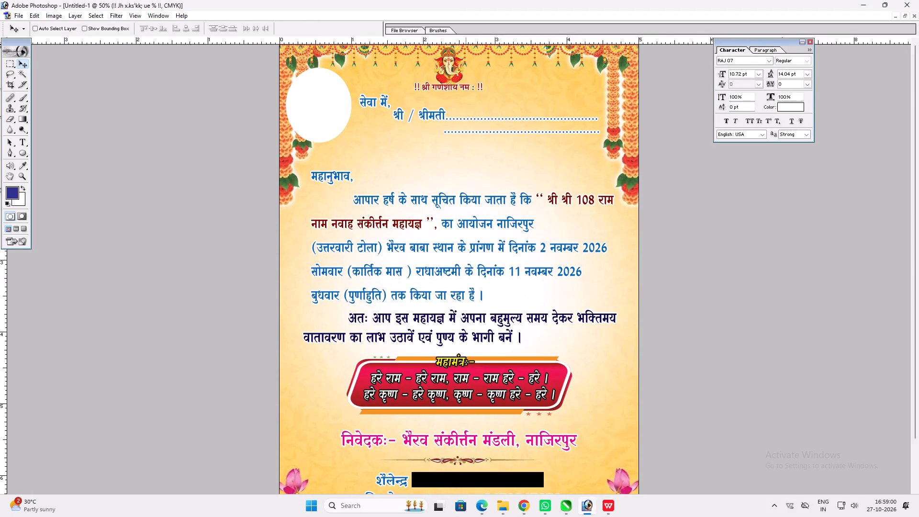
left_click_drag(466, 90, 466, 92)
key("space")
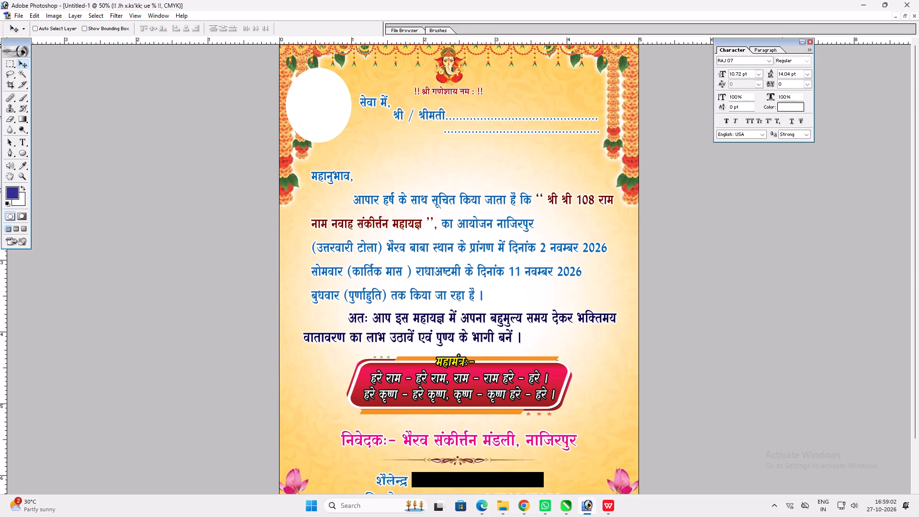
Switch to Chrome, search Google Images for "ram parivar" and refine the search to "ram parivar hd".
left_click(525, 507)
left_click(267, 82)
key("ctrl+a")
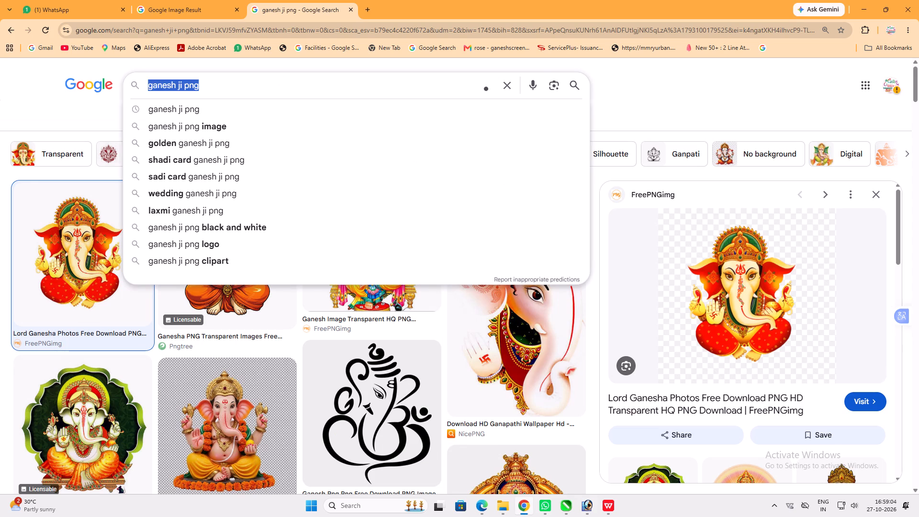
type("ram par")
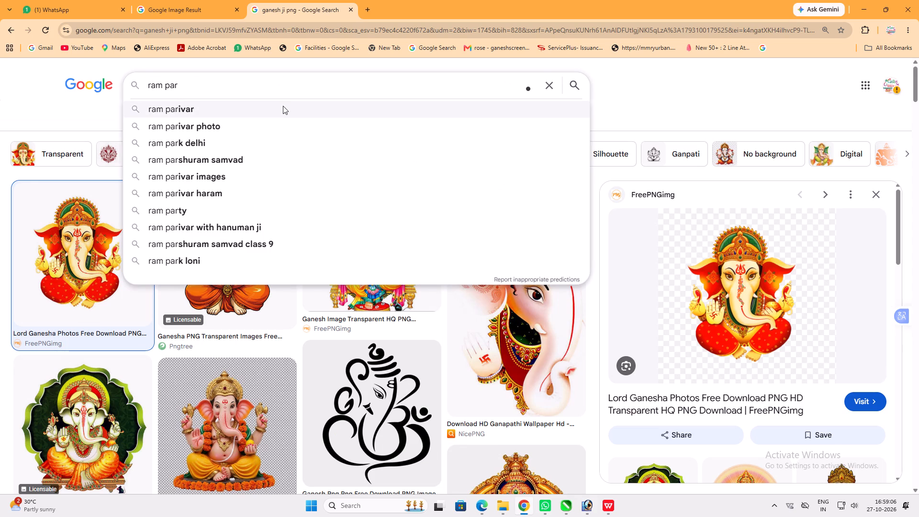
left_click(280, 114)
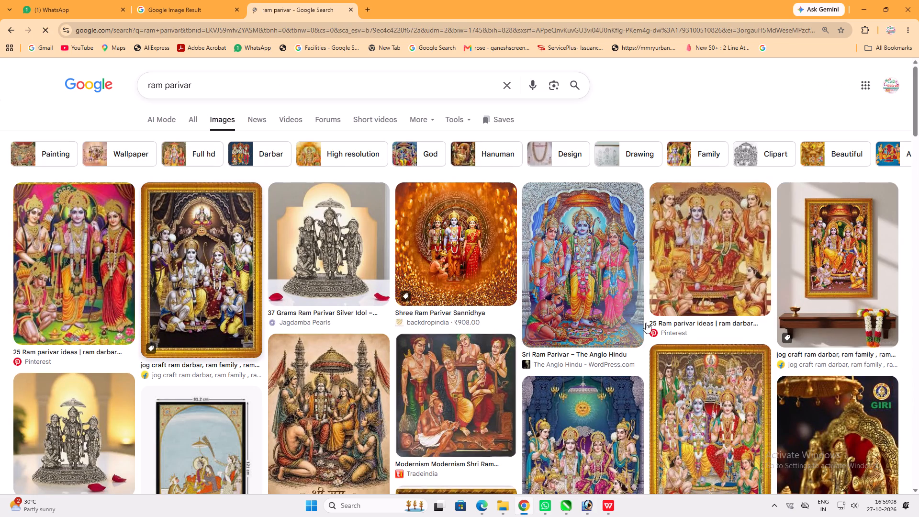
scroll(358, 253, "down", 1)
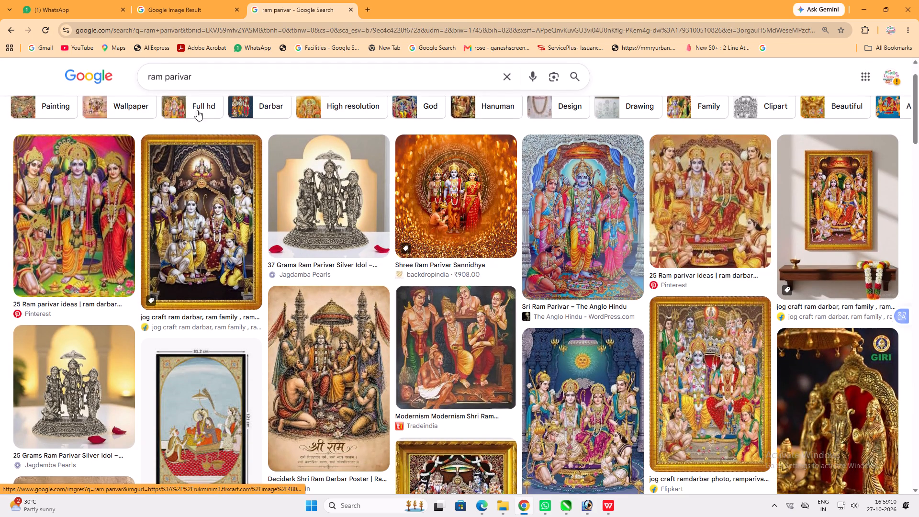
left_click(207, 75)
key("space")
type("hd")
key("space")
key("Return")
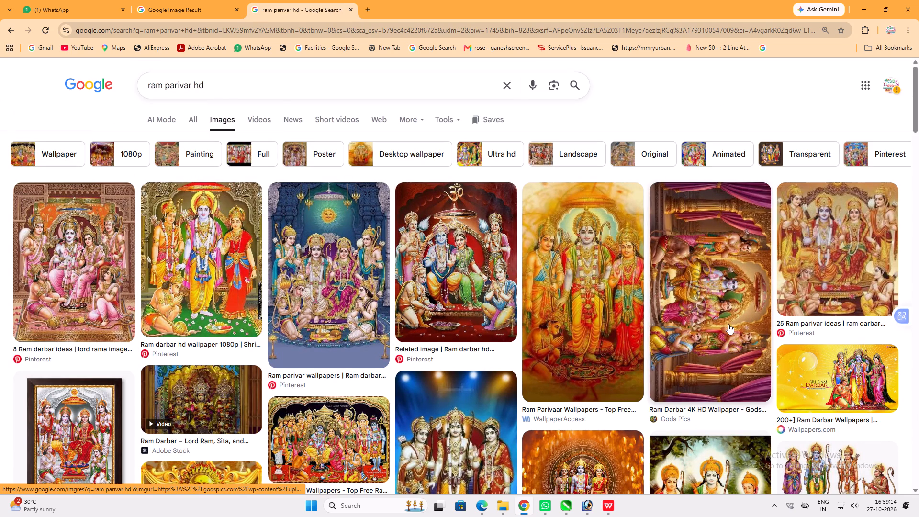
Copy the first Ram Darbar picture, from Pinterest, and paste it onto the invitation card in Photoshop.
left_click(88, 253)
right_click(754, 271)
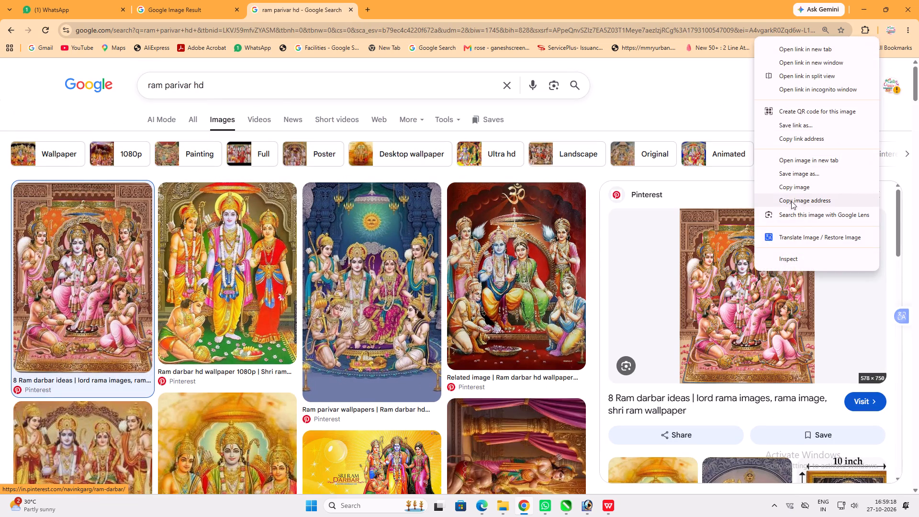
left_click(790, 192)
left_click(594, 506)
key("ctrl+v")
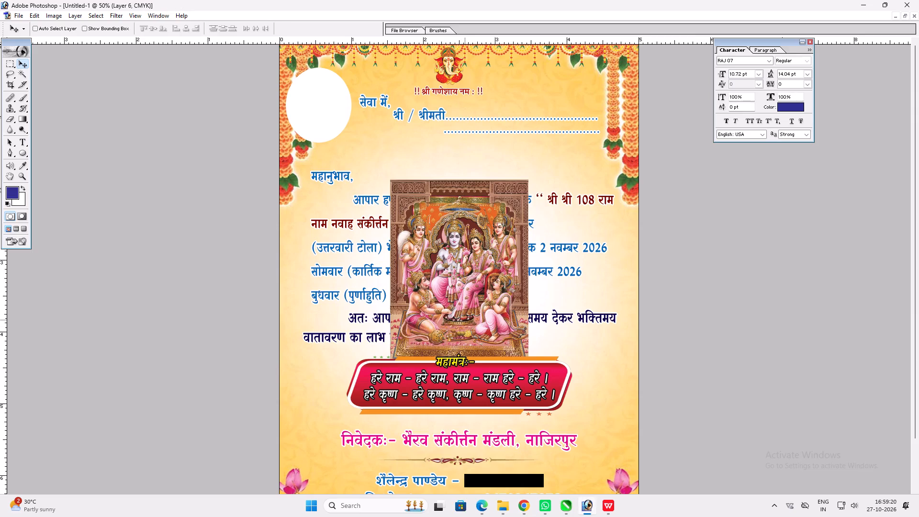
Bring the Ram Darbar picture to the front, set its opacity to 50% and scale it to cover the white oval.
left_click_drag(479, 291, 329, 145)
key("ctrl+shift+bracketright")
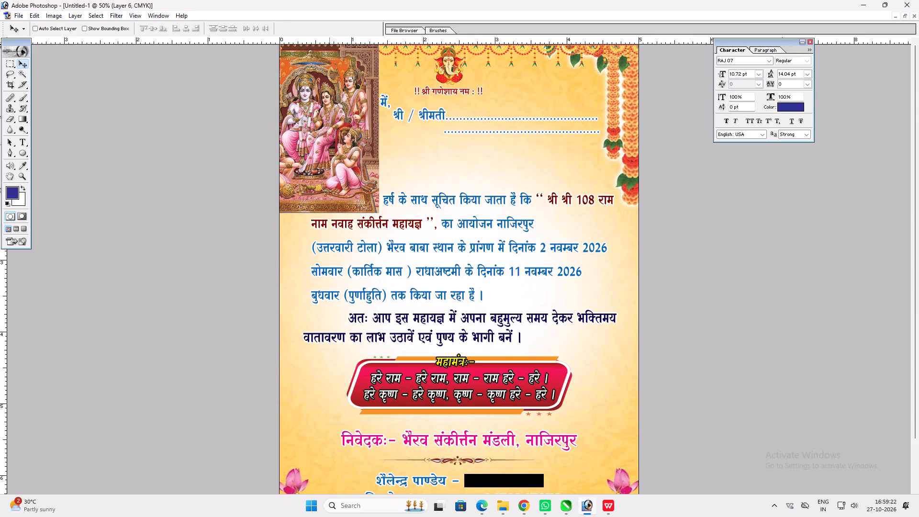
key("ctrl+5")
key("ctrl+t")
key("Return")
key("5")
key("ctrl+t")
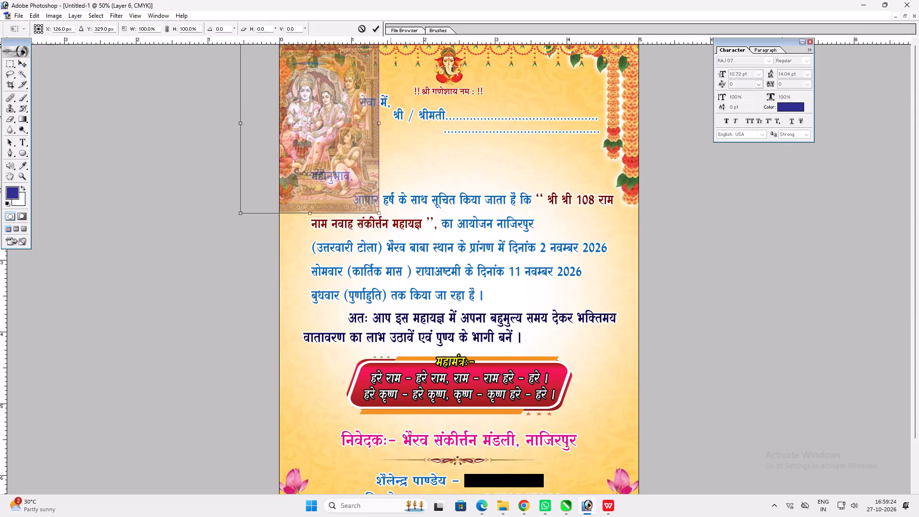
left_click_drag(381, 216, 347, 165, "alt+shift")
key("shift+Return")
key("v")
left_click_drag(346, 164, 354, 160)
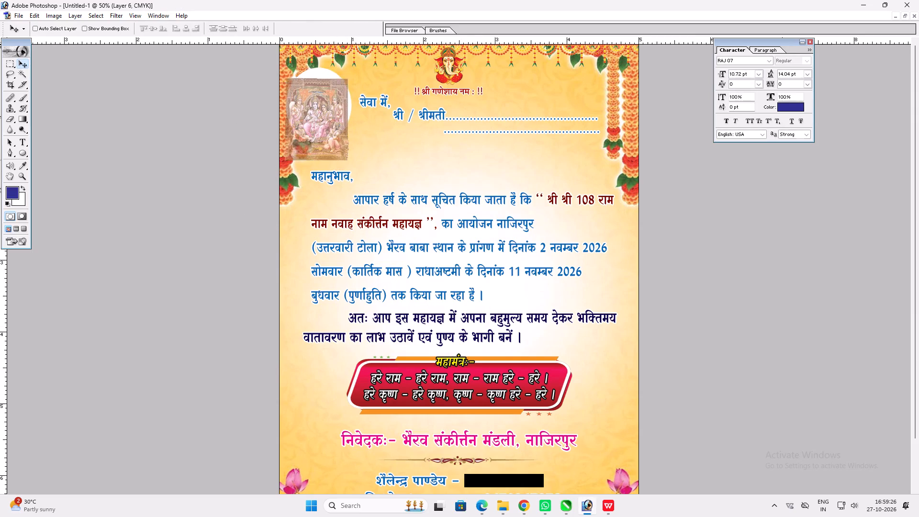
left_click_drag(354, 160, 352, 147)
key("ctrl+t")
left_click_drag(349, 115, 352, 114, "shift")
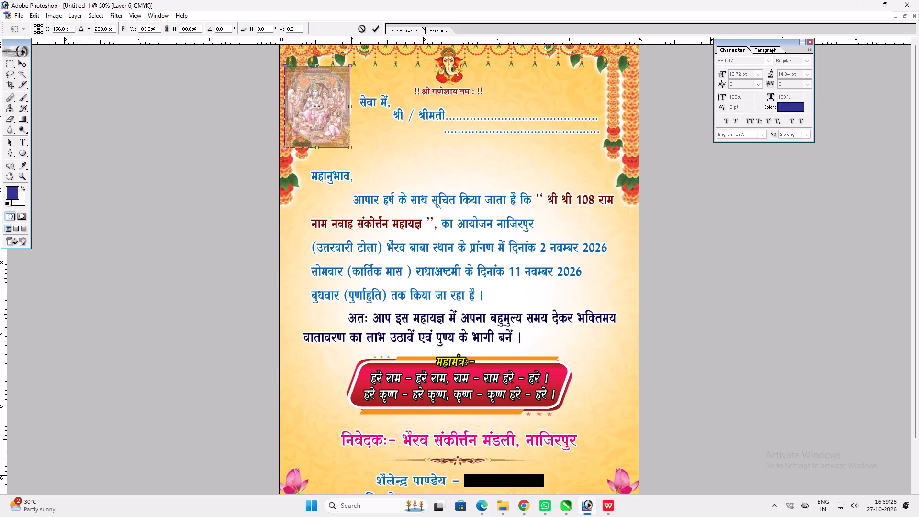
left_click_drag(352, 114, 354, 114, "shift")
key("shift+Return")
key("v")
Trim the Ram Darbar picture to the white oval's outline and restore its opacity to 100%.
right_click(339, 97)
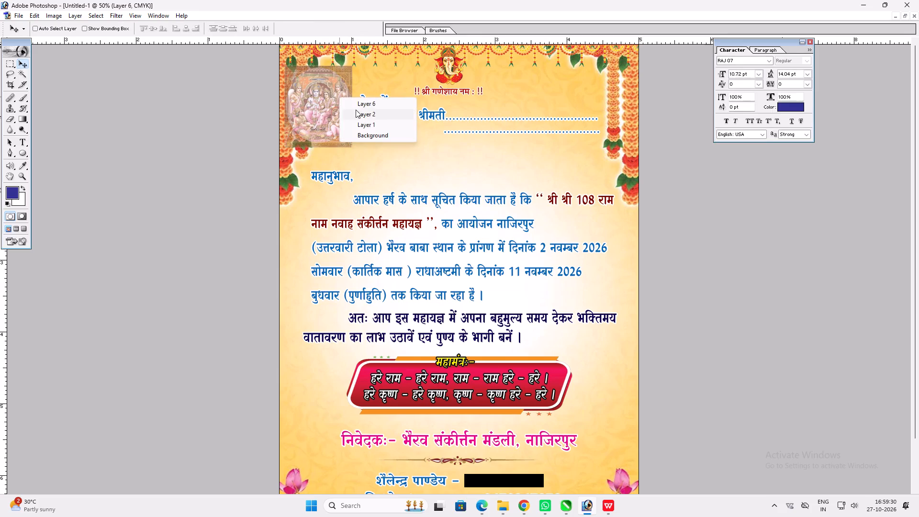
left_click(359, 113)
key("w")
left_click(378, 130)
key("v")
right_click(345, 109)
left_click(351, 116)
key("Delete")
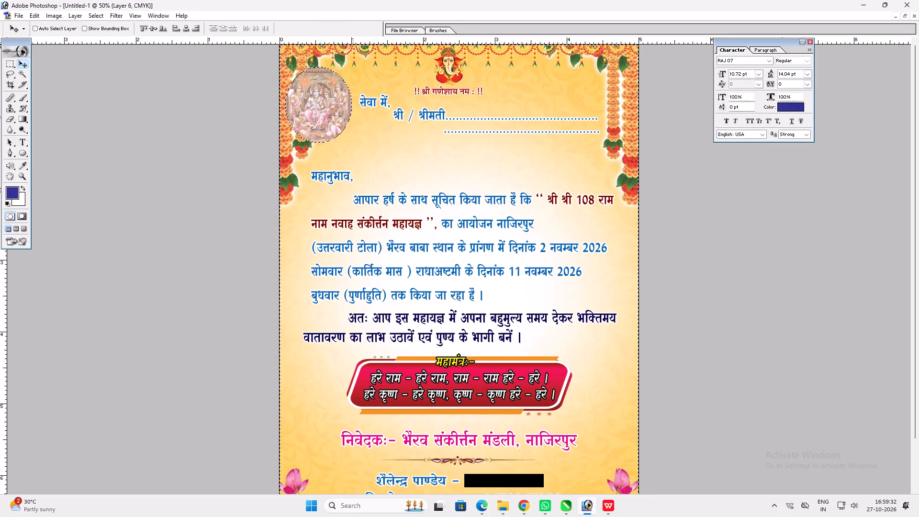
key("ctrl+d")
type("0vv")
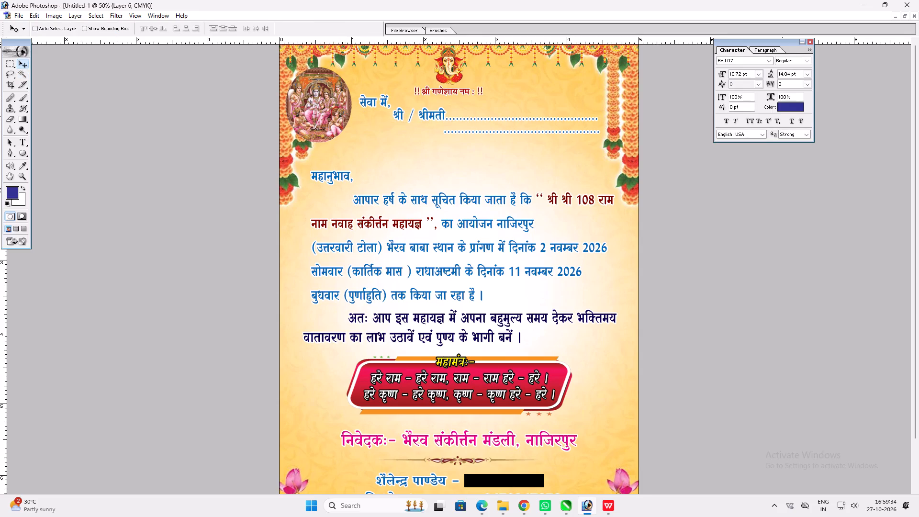
Enlarge the white oval behind the Ram Darbar picture around its centre to form a border.
right_click(325, 111)
left_click(348, 127)
key("ctrl+t")
left_click_drag(352, 67, 356, 65, "alt+shift")
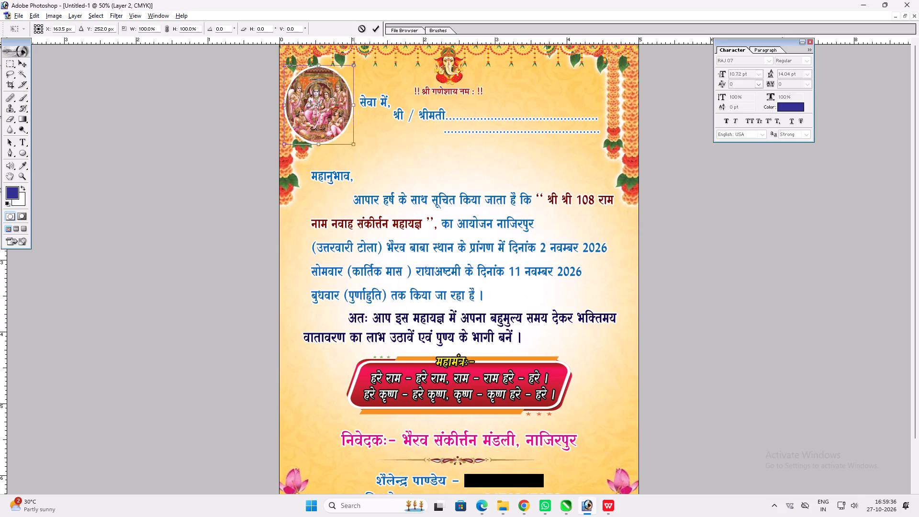
left_click_drag(356, 65, 359, 63, "alt+shift")
key("Return")
key("v")
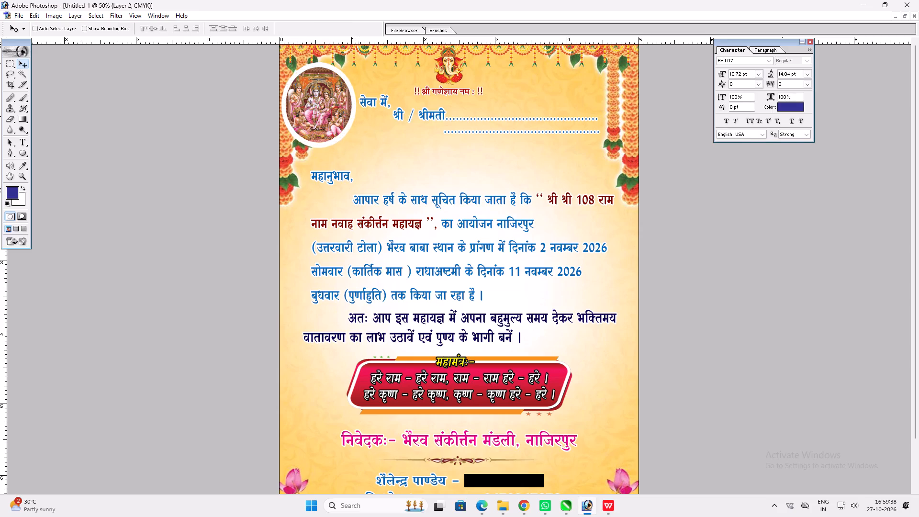
Apply a yellow Color Overlay to the border oval, setting magenta to 0%.
key("alt+l")
key("alt+y")
key("n")
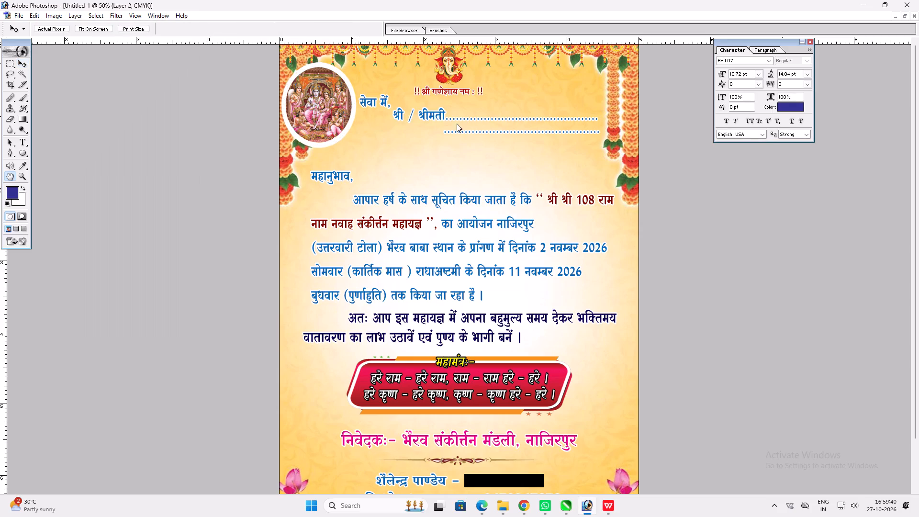
left_click(527, 214)
left_click(650, 133)
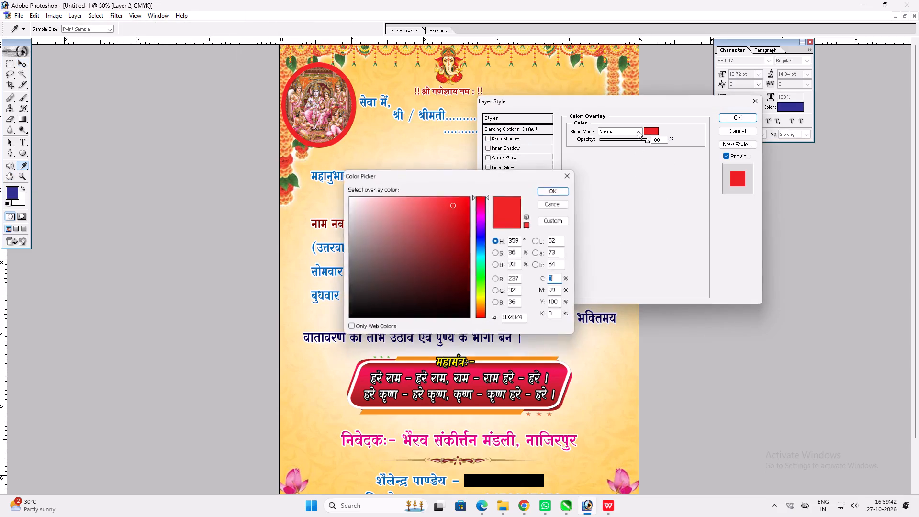
key("Tab")
key("0")
key("Return")
key("Return")
Shrink the yellow oval slightly to leave a thinner border around the Ram Darbar picture.
key("ctrl+t")
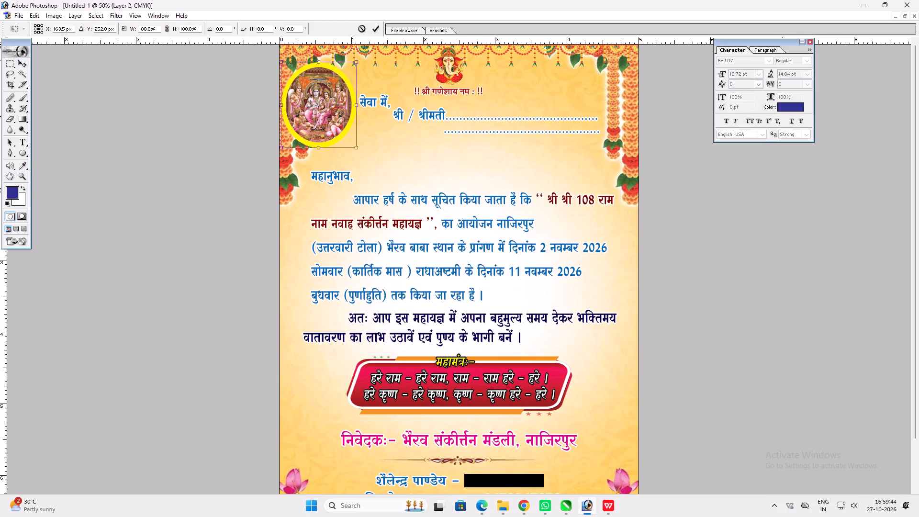
left_click(356, 60, "alt+shift")
key("Return")
key("v")
key("v")
Move the निवेदक line, together with the divider and contact lines below it, up slightly.
key("space")
key("space")
key("space")
key("space")
key("space")
key("space")
key("space")
key("space")
key("space")
key("space")
key("space")
key("space")
key("space")
key("space")
right_click(381, 204)
left_click_drag(386, 205, 401, 209)
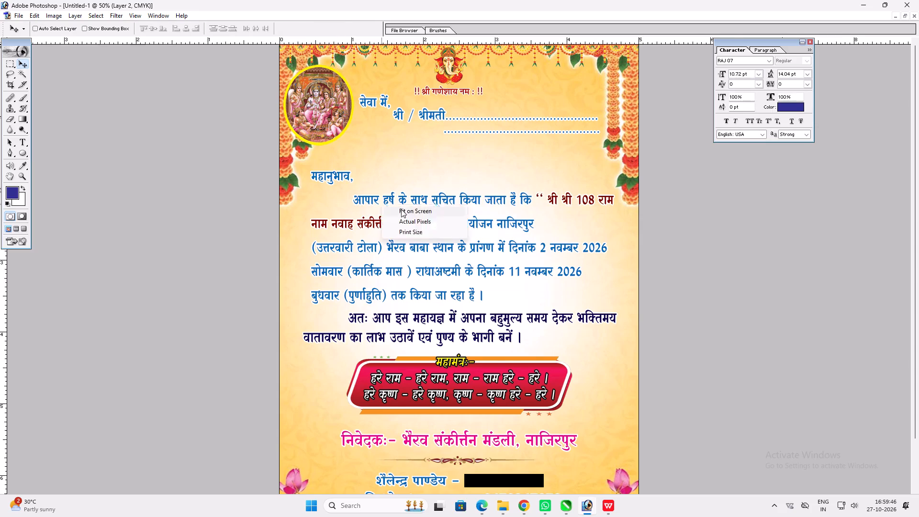
left_click_drag(401, 209, 404, 210)
key("v")
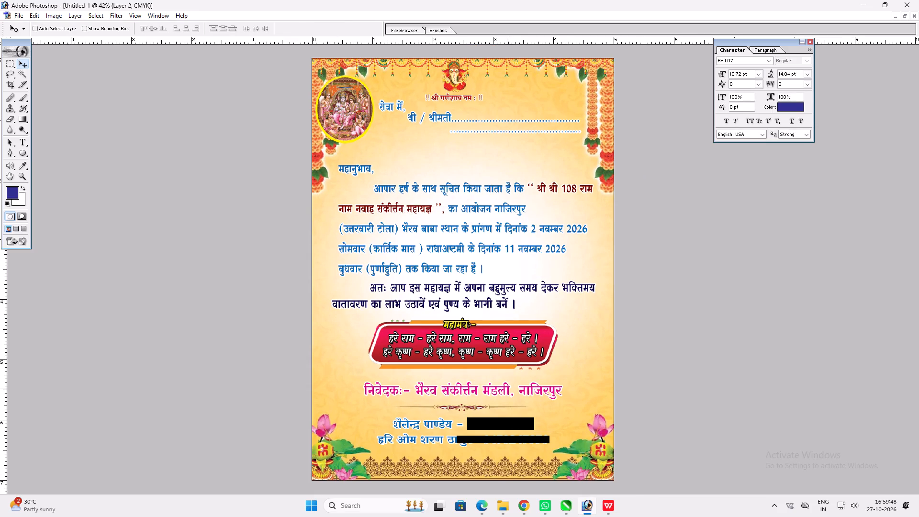
double_click(508, 389, "ctrl")
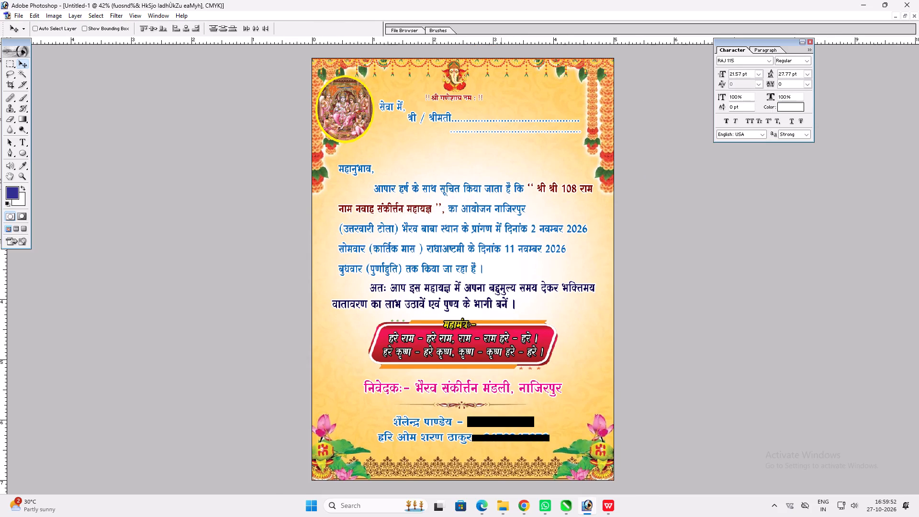
Move the सेवा में addressee block down, closer to the महानुभाव line.
key("ctrl+plus")
key("space")
key("space")
key("space")
key("space")
left_click_drag(490, 214, 489, 384)
key("t")
left_click(529, 133)
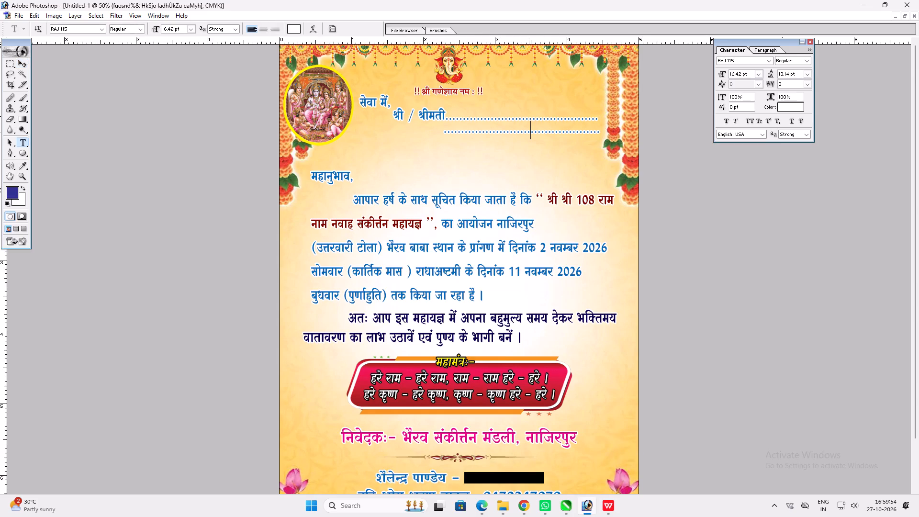
key("Return")
key("v")
key("v")
left_click_drag(508, 133, 502, 160)
Set the line spacing of the whole सेवा में addressee block to 17.14 pt.
left_click(498, 160)
key("t")
left_click(498, 160)
key("ctrl+a")
key("alt+Down")
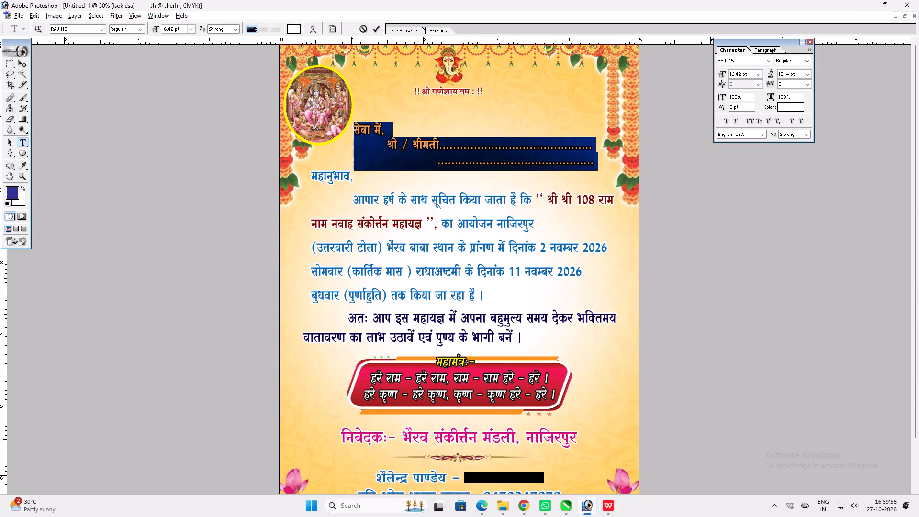
key("alt+Down")
key("ctrl+z")
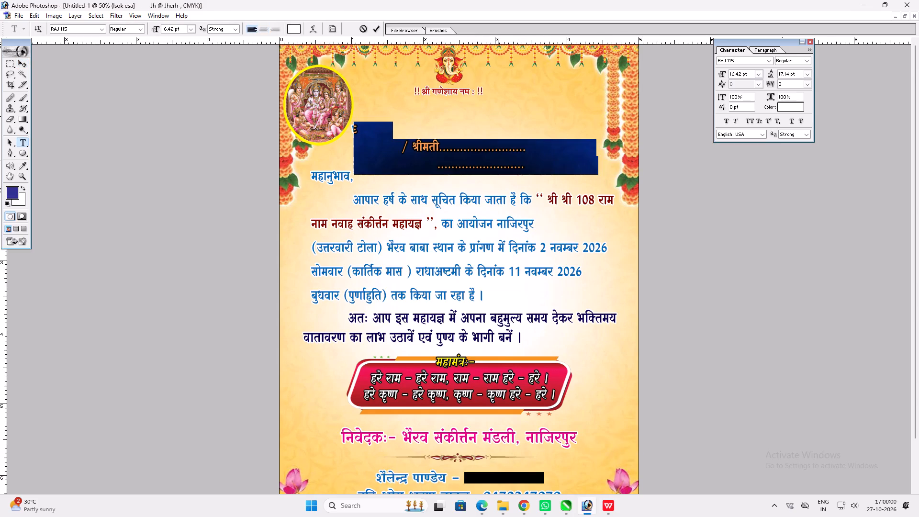
key("ctrl+Return")
Stretch the सेवा में addressee block slightly taller with Free Transform, bringing its text size to 17.45 pt.
key("ctrl+t")
left_click_drag(482, 116, 487, 113, "alt+shift")
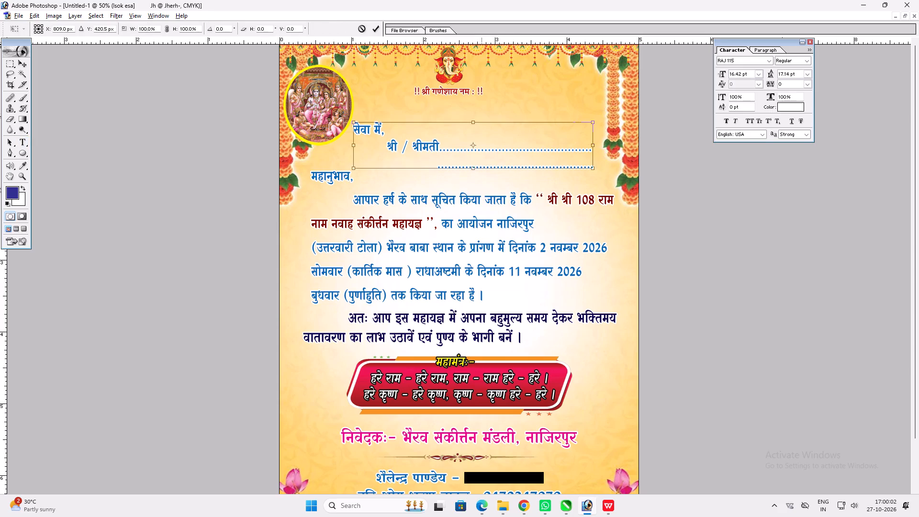
left_click(480, 123, "alt+shift")
key("Return")
type("vv")
left_click(467, 153)
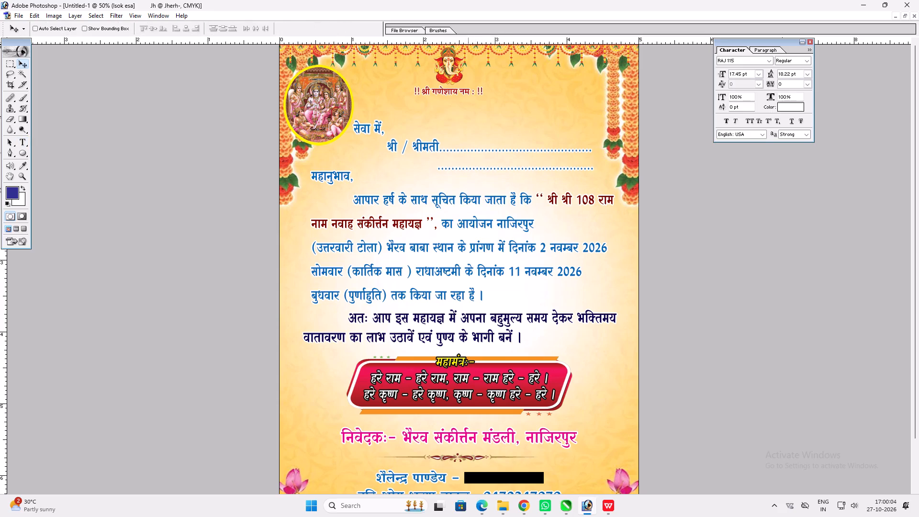
Move the Ganesha image and the श्री गणेशाय नम: line together slightly down and to the right, closer to the addressee block.
key("v")
left_click(442, 90, "ctrl")
left_click_drag(442, 90, 455, 94)
key("ctrl+z")
left_click(448, 72, "ctrl+shift")
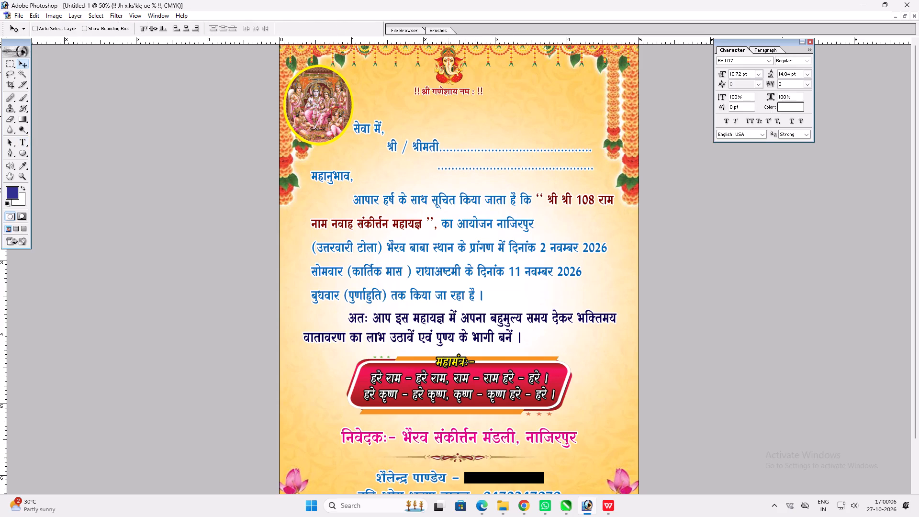
left_click_drag(448, 79, 457, 96)
Examine the overall layout of the whole card, from the Ganesha heading down to the contact lines.
key("space")
key("space")
key("space")
key("space")
key("space")
right_click(475, 125)
left_click_drag(488, 131, 493, 131)
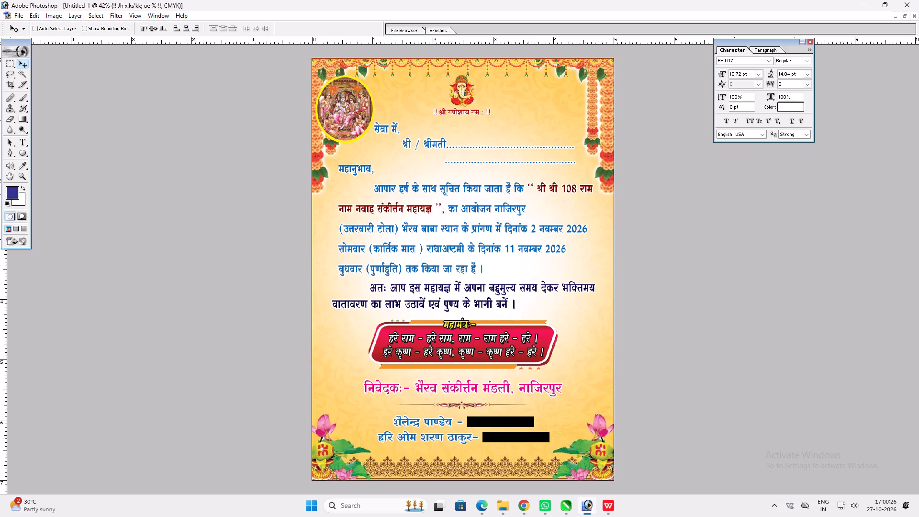
key("plus")
key("ctrl+plus")
key("space")
key("space")
key("space")
key("space")
key("space")
key("space")
key("space")
key("space")
key("space")
key("space")
key("space")
key("space")
key("space")
key("space")
key("space")
key("space")
key("space")
key("space")
key("space")
key("space")
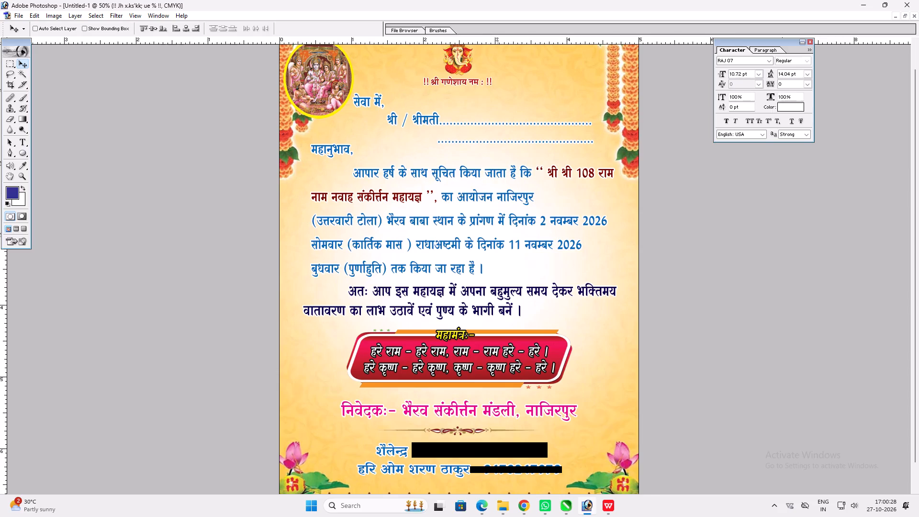
left_click_drag(486, 163, 483, 249)
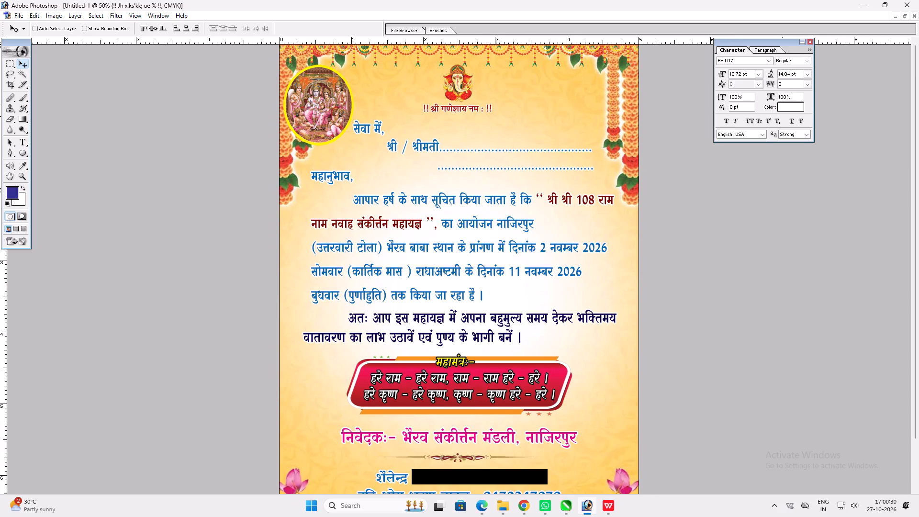
Correct the first word of the invitation paragraph from आपार to अपार.
key("t")
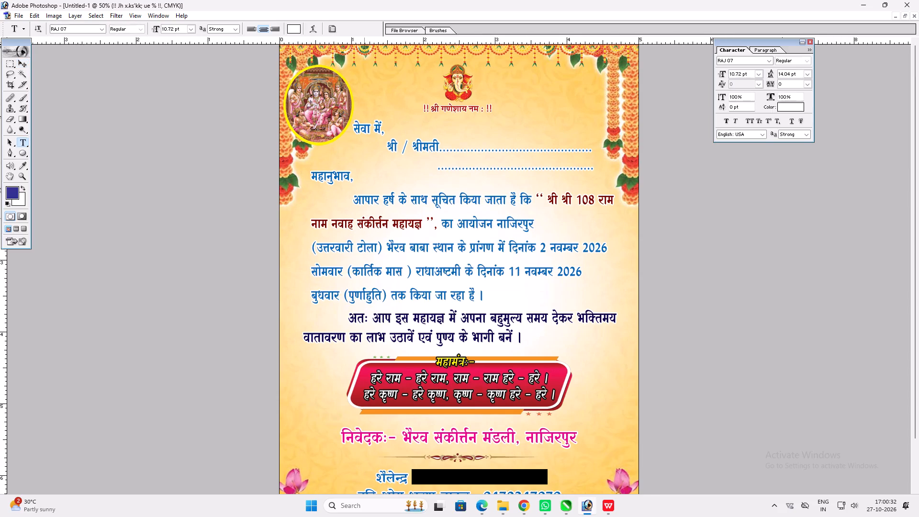
left_click(364, 209)
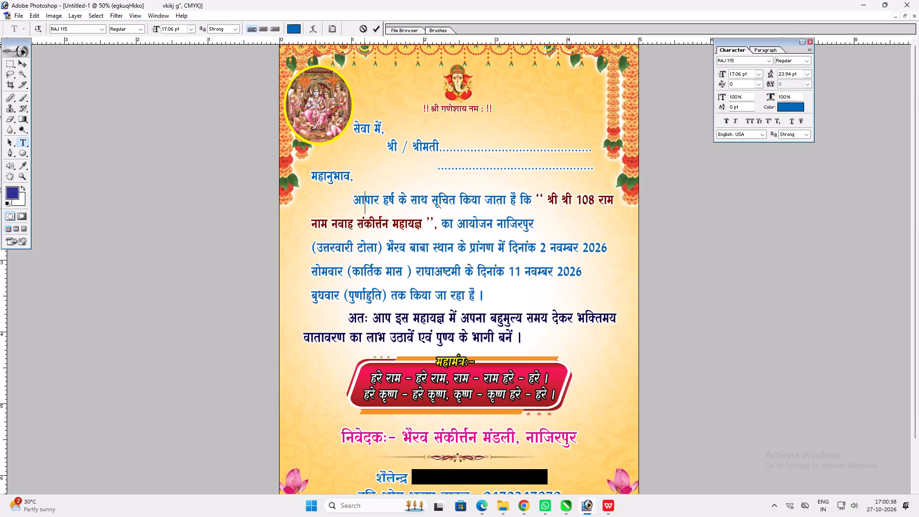
key("BackSpace")
key("Return")
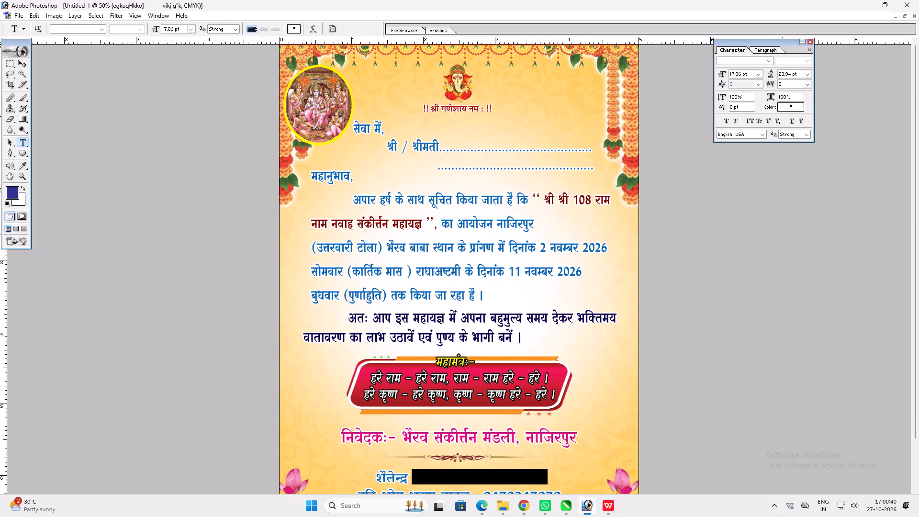
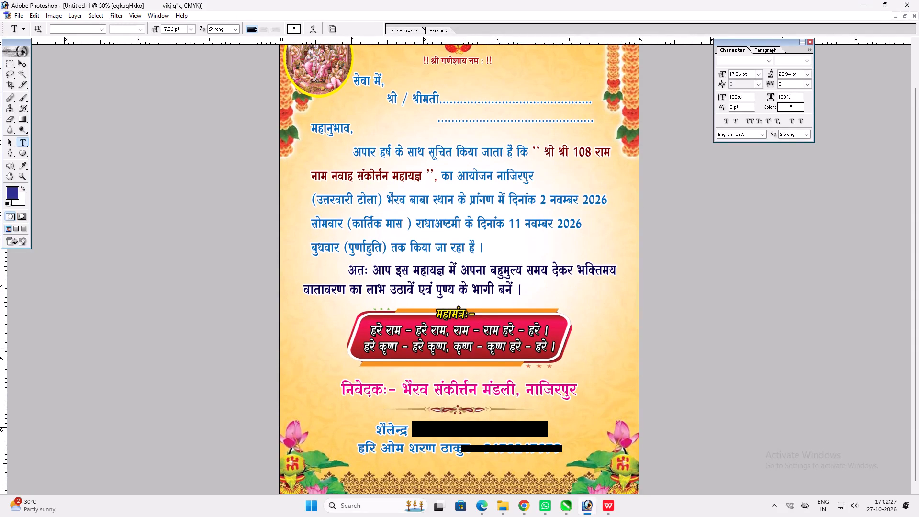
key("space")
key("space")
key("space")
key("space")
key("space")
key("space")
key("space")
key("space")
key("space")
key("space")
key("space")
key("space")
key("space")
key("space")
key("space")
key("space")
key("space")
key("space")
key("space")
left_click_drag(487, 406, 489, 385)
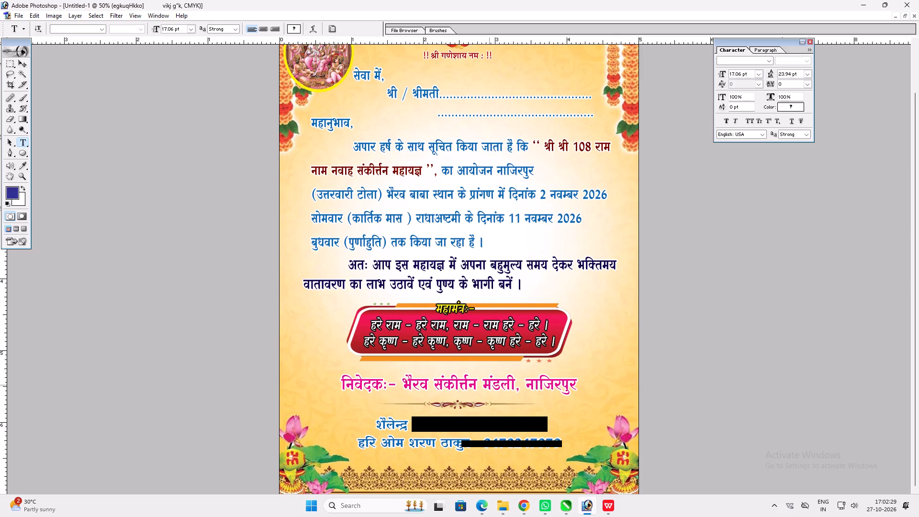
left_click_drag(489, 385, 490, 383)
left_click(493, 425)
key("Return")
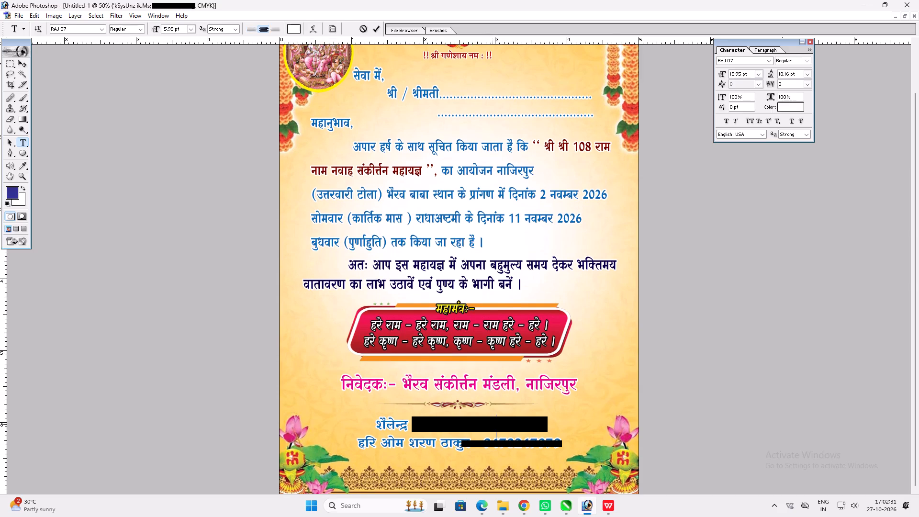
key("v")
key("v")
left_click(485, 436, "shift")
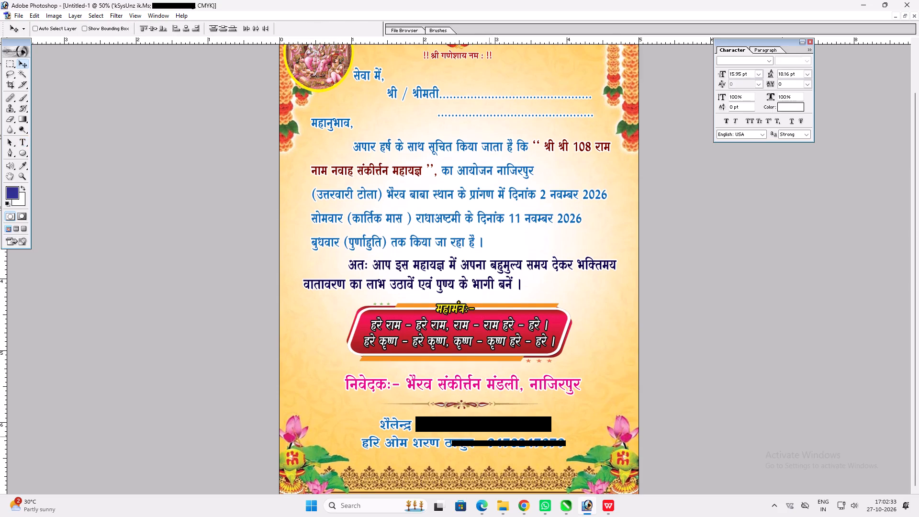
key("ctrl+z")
Tighten the leading of the two contact lines at the bottom of the card to 16.16 pt.
key("t")
left_click(488, 444)
key("ctrl+a")
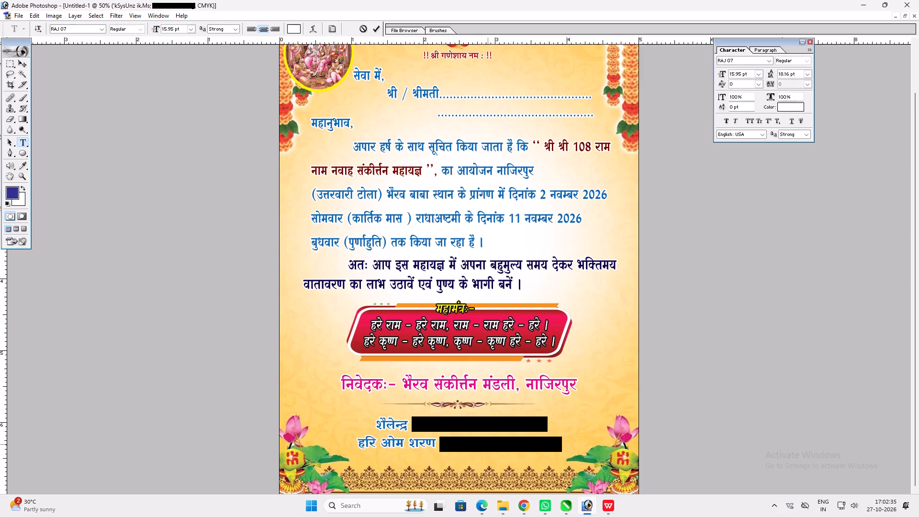
key("alt+Up")
key("ctrl+z")
key("Return")
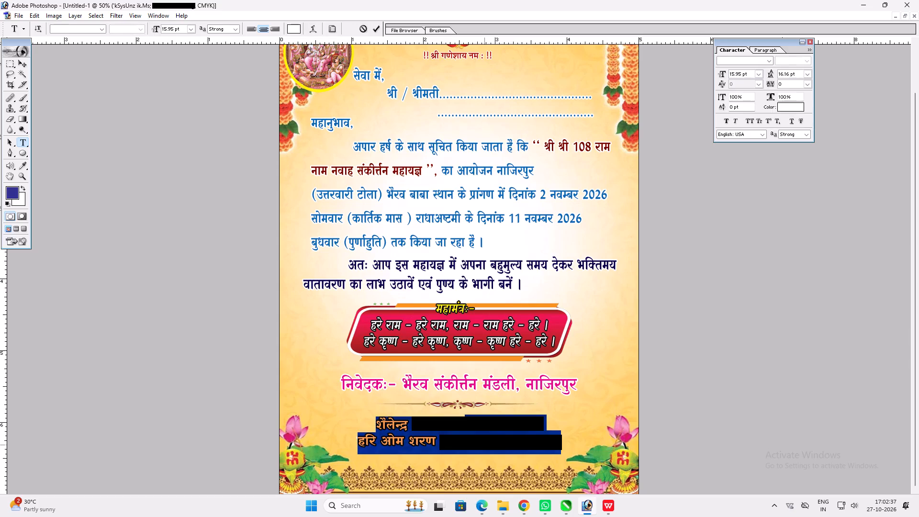
Nudge the contact lines block straight up, closer to the divider ornament below the निवेदक line.
key("v")
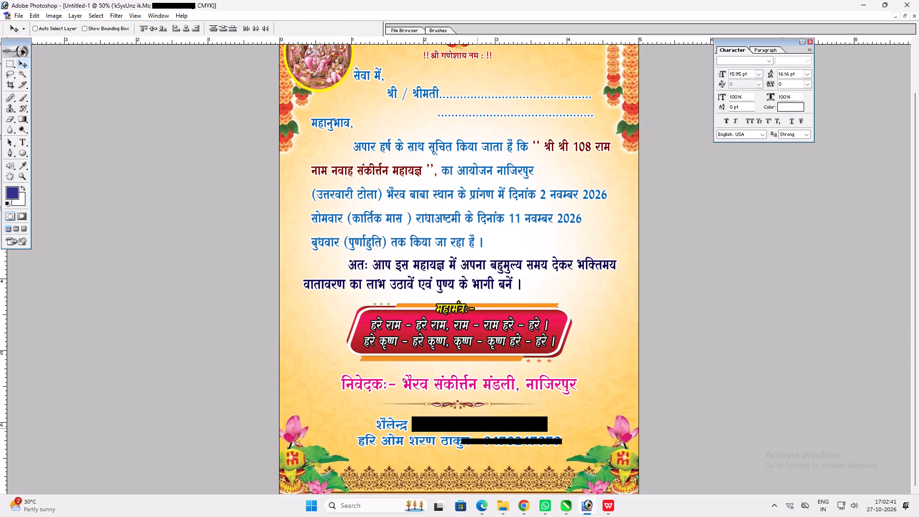
right_click(477, 427, "ctrl+shift")
left_click(496, 432, "ctrl+shift")
key("shift+Up")
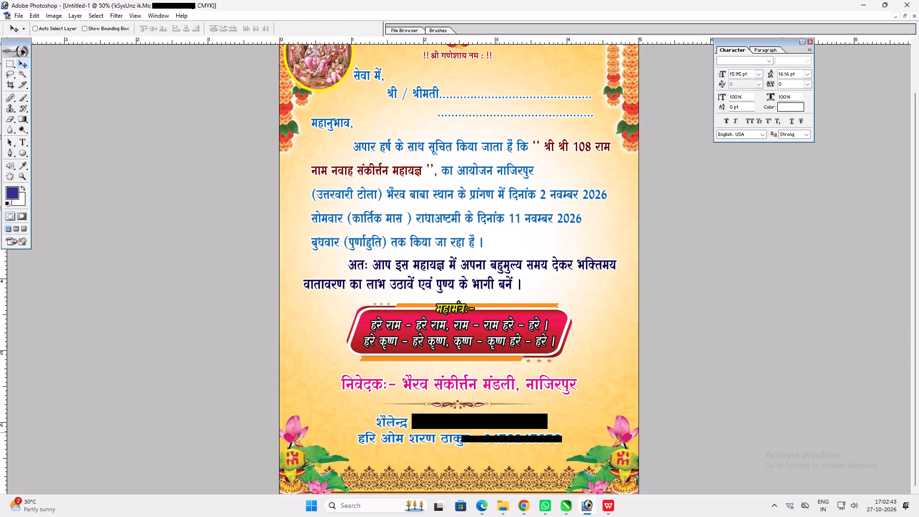
key("shift+Up")
Examine the lower part of the card up close, from the mantra banner to the contact lines and bottom border.
key("space")
key("space")
key("space")
key("space")
key("space")
key("space")
key("space")
key("space")
key("space")
key("space")
key("space")
key("space")
key("space")
key("space")
key("space")
key("space")
key("space")
left_click_drag(496, 432, 493, 417)
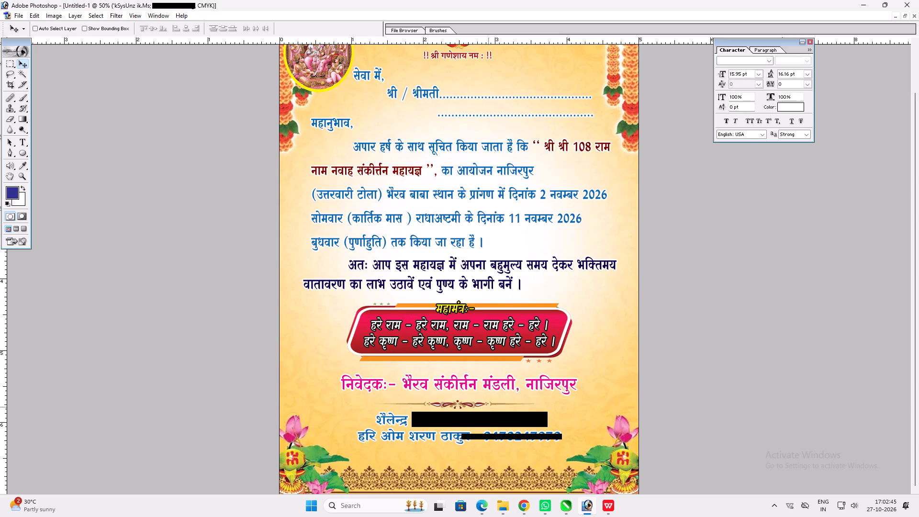
key("ctrl+plus")
key("space")
key("space")
key("space")
key("space")
key("space")
key("space")
key("space")
key("space")
key("space")
key("space")
key("space")
key("space")
key("space")
key("space")
key("space")
key("space")
key("space")
key("space")
key("space")
key("space")
left_click_drag(497, 456, 487, 326)
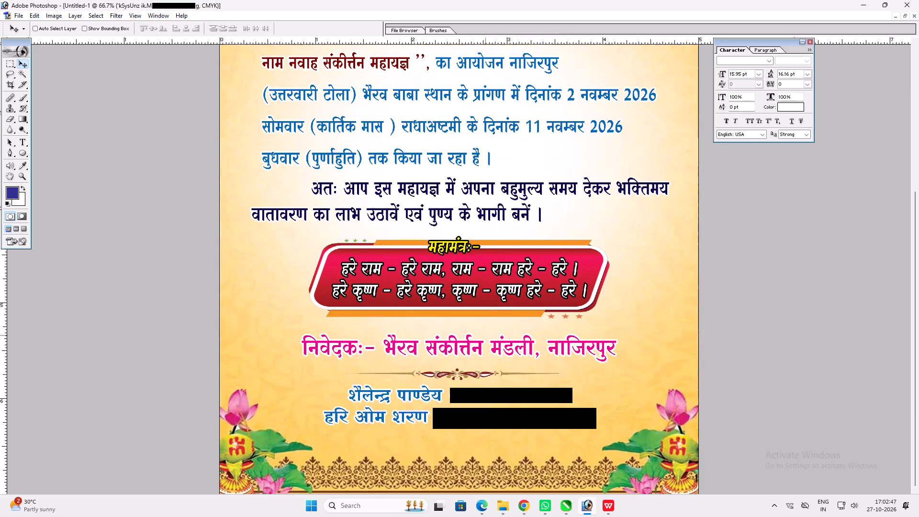
left_click_drag(487, 326, 493, 276)
Reduce the first-line indent of the invitation paragraph by deleting several of the spaces before अपार.
left_click_drag(487, 258, 486, 360)
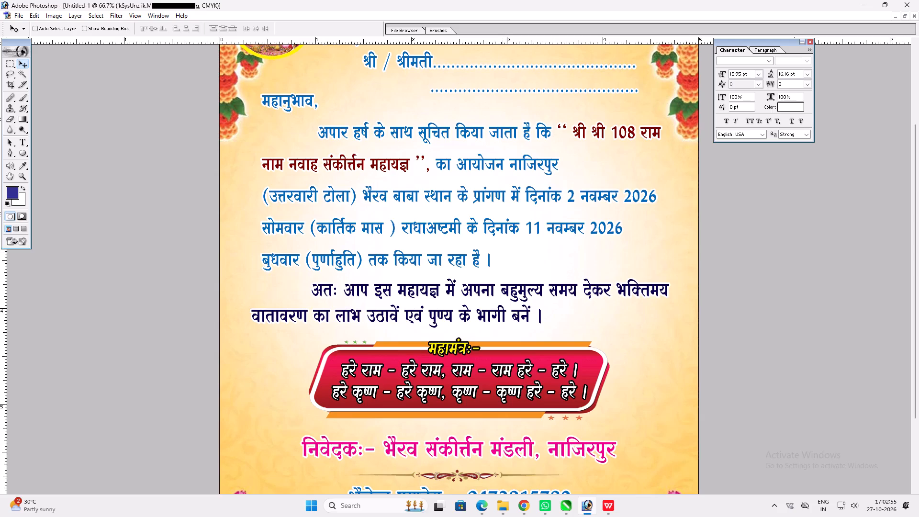
key("t")
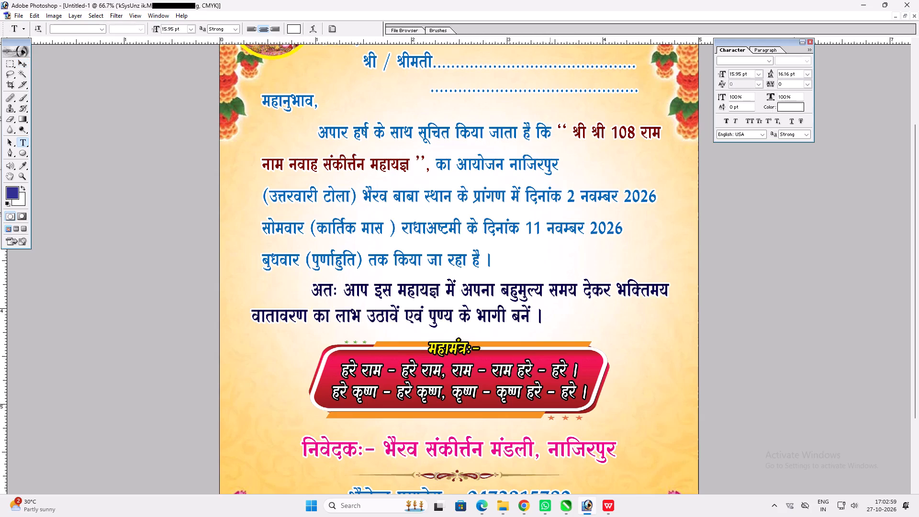
left_click_drag(319, 134, 300, 135)
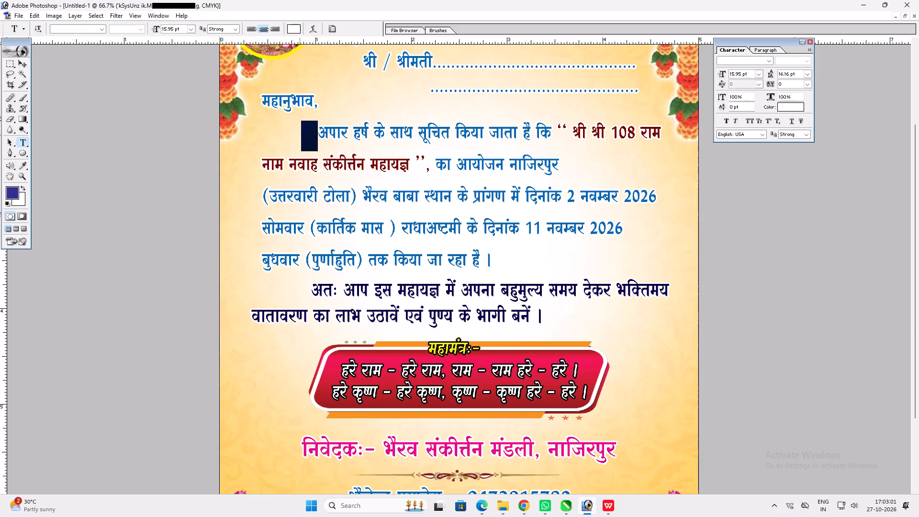
left_click_drag(300, 135, 299, 135)
key("BackSpace")
key("BackSpace")
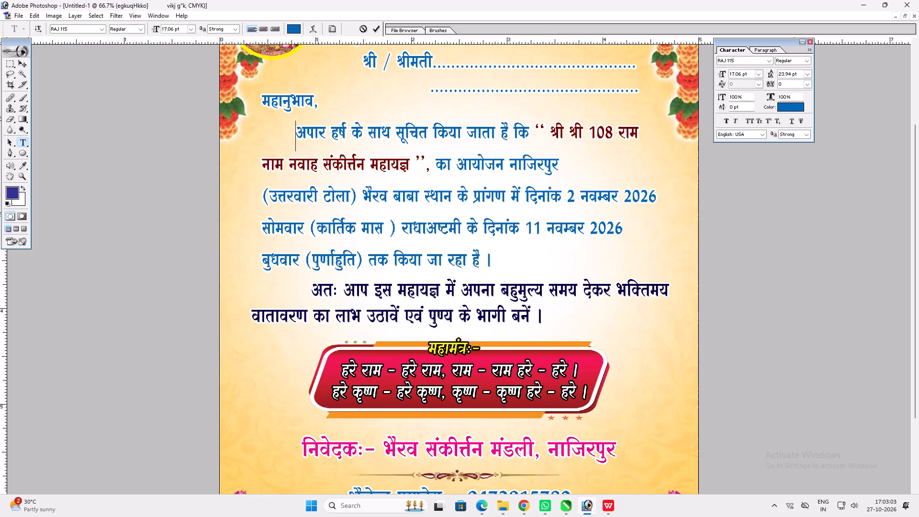
Add extra spaces between the words of the paragraph's second line, from नाम नवाह संकीर्त्तन महायज्ञ to नाजिरपुर, to widen it.
left_click(320, 164)
key("space")
left_click(293, 166)
left_click(288, 165)
key("space")
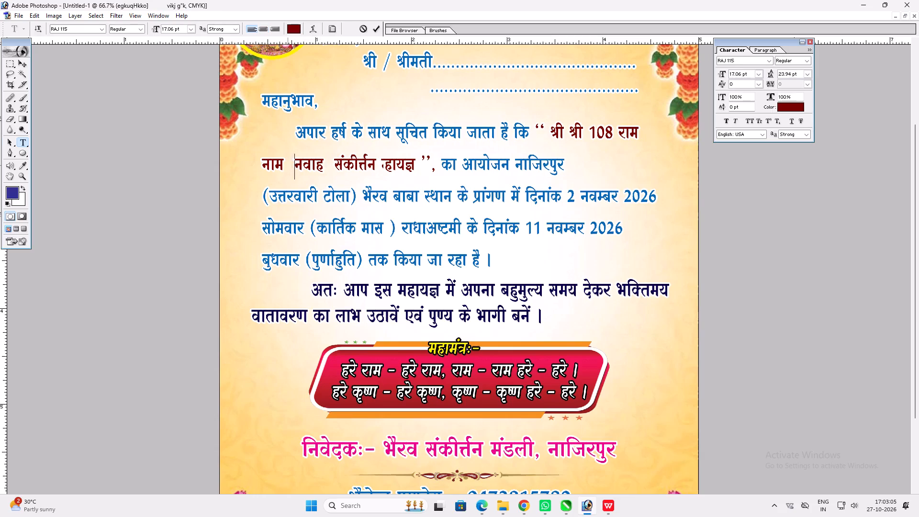
key("space")
left_click(472, 162)
key("space")
key("space")
left_click(452, 165)
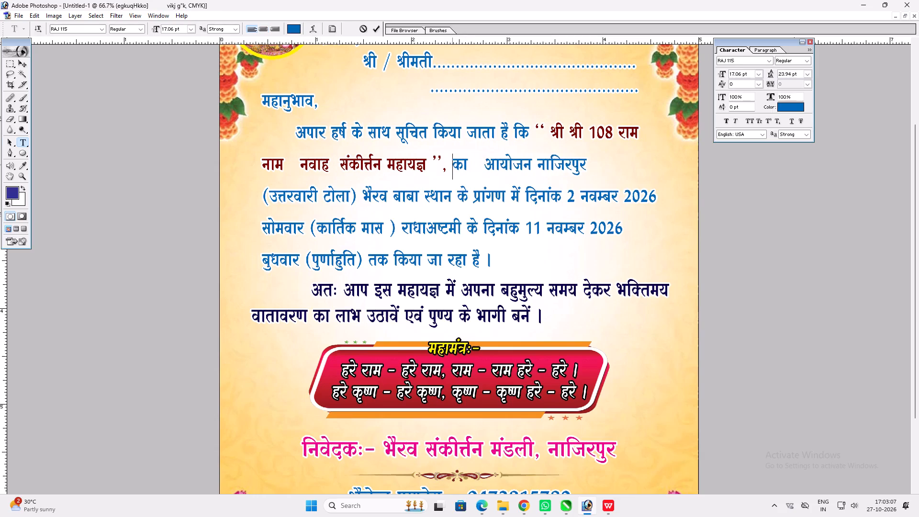
key("space")
left_click(543, 168)
key("space")
key("space")
left_click(383, 171)
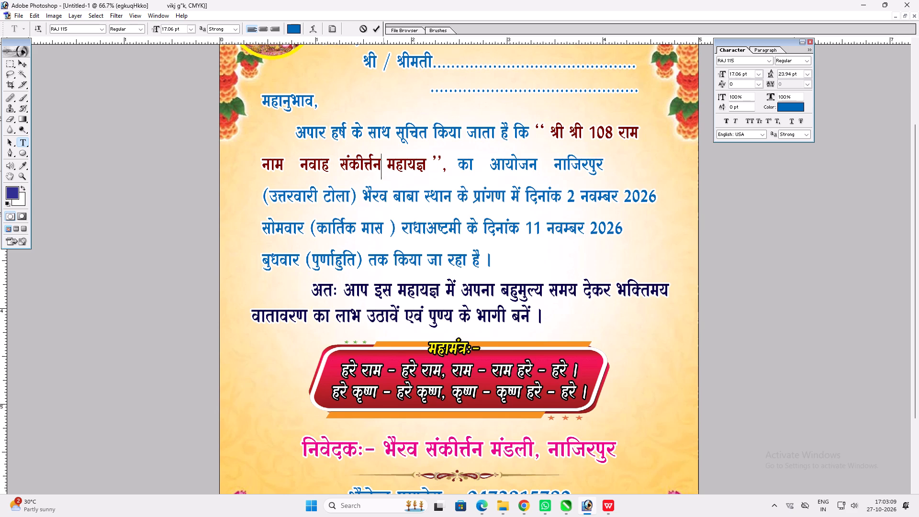
key("space")
key("space")
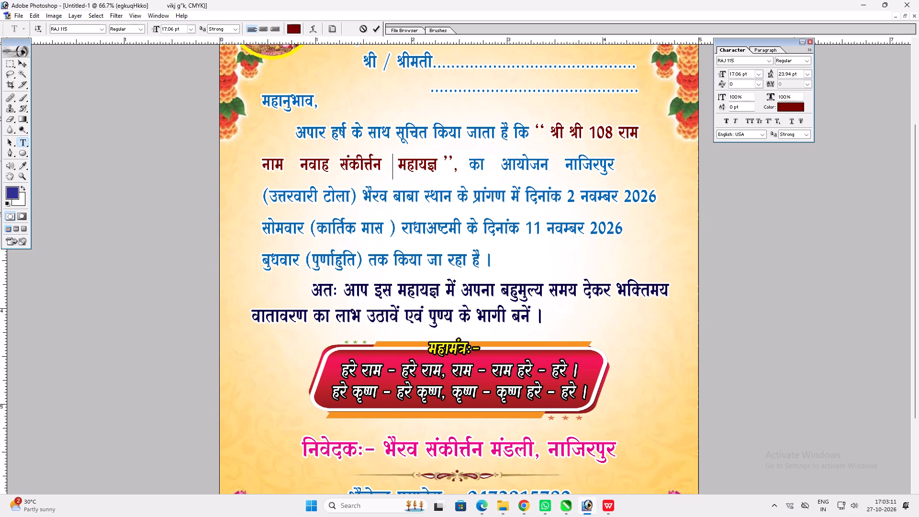
Indent the paragraph's second line by one space before नाम.
left_click(259, 161)
left_click(264, 164)
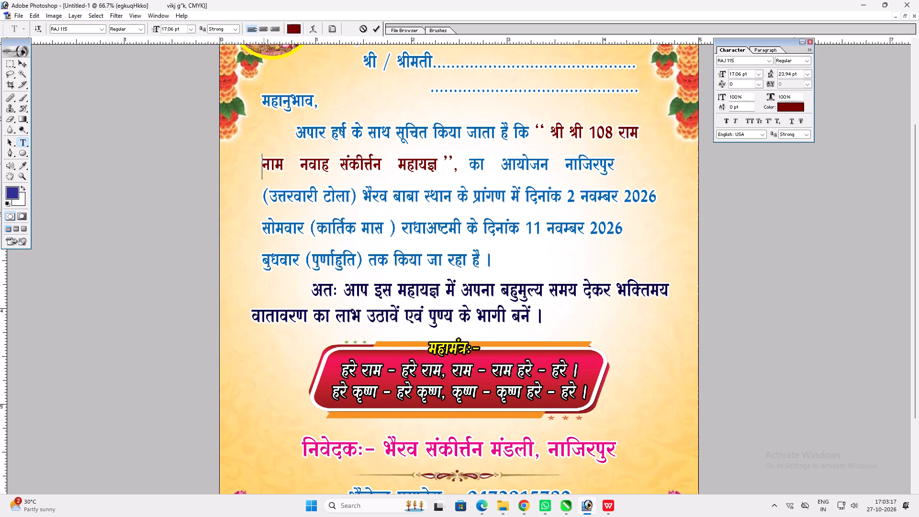
left_click(265, 164)
key("space")
key("space")
key("space")
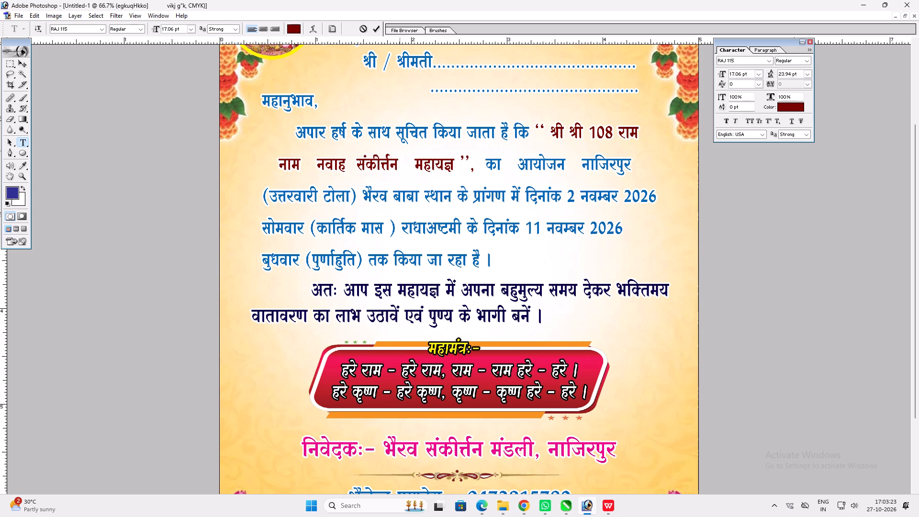
key("BackSpace")
key("BackSpace")
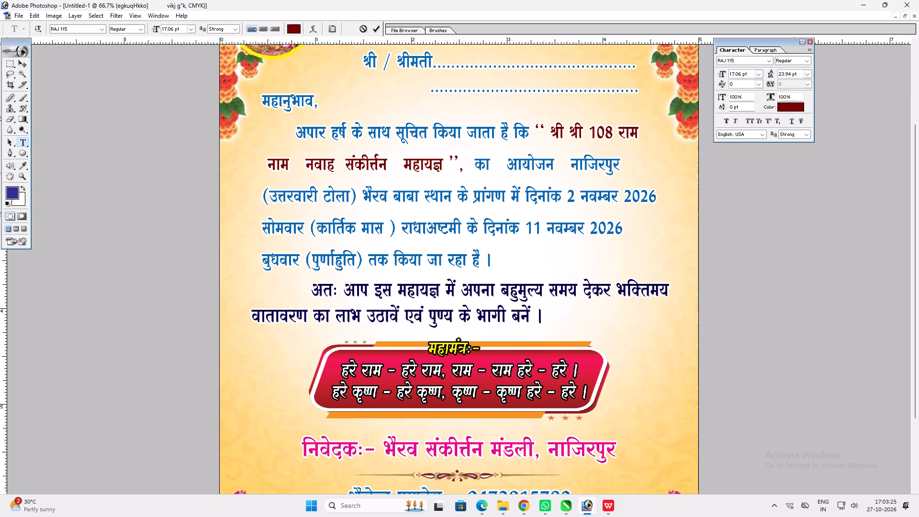
Set the tracking of the whole second line, नाम नवाह to नाजिरपुर, to 10.
triple_click(441, 166)
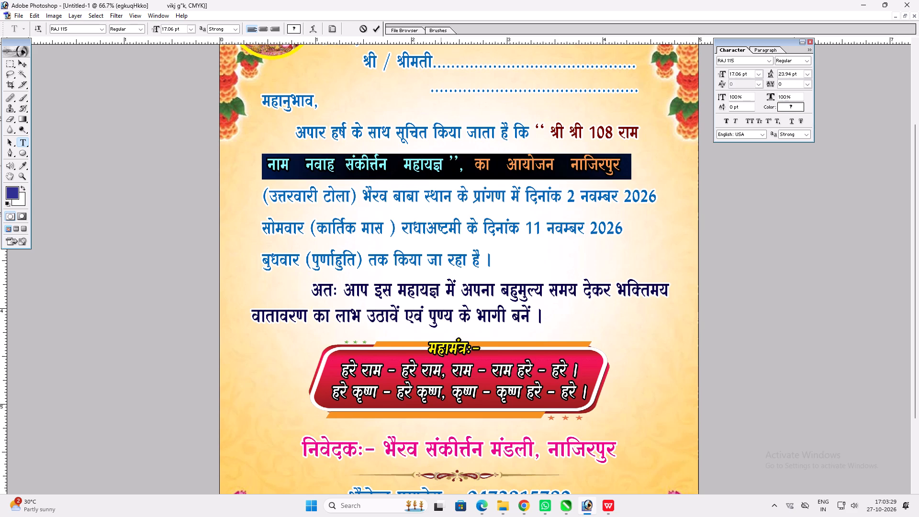
left_click(772, 82)
type("110")
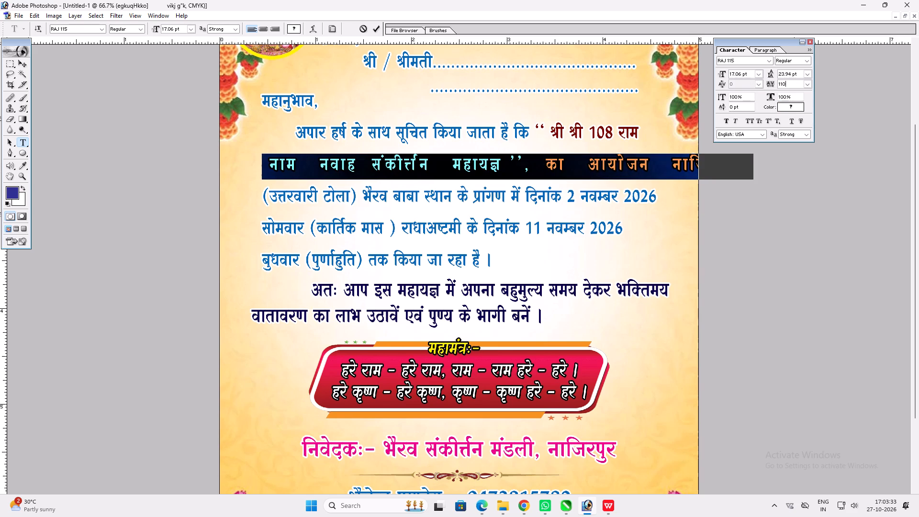
triple_click(589, 165)
left_click(768, 80)
type("102")
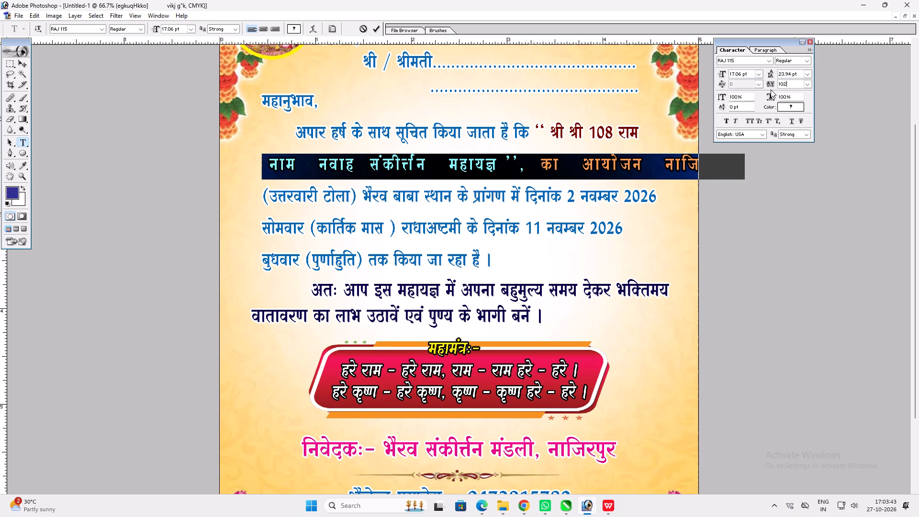
key("BackSpace")
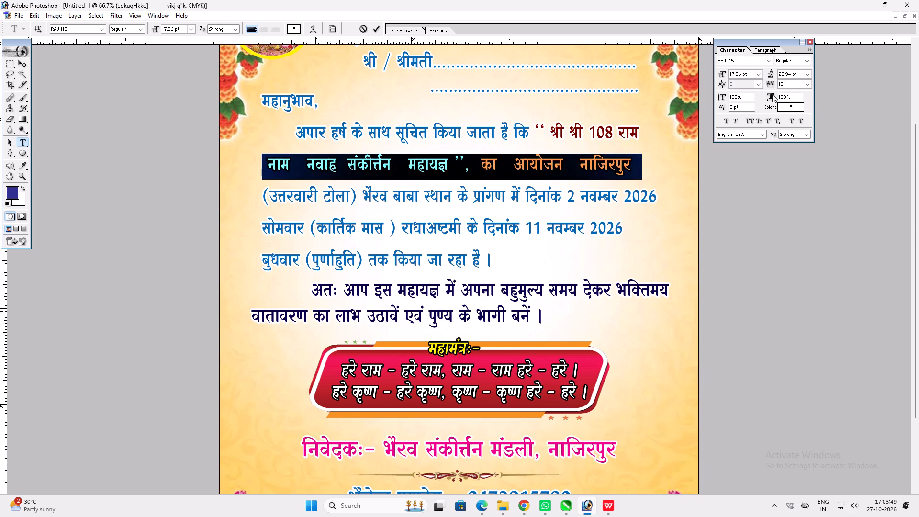
Set the horizontal scale of the same second line to 108% so it spans nearly the paragraph's full width.
left_click(769, 96)
type("115")
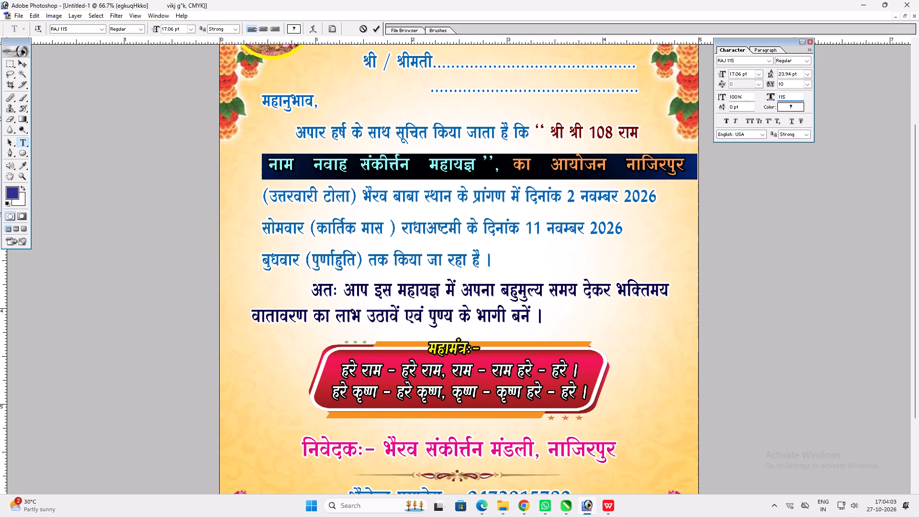
key("BackSpace")
key("BackSpace")
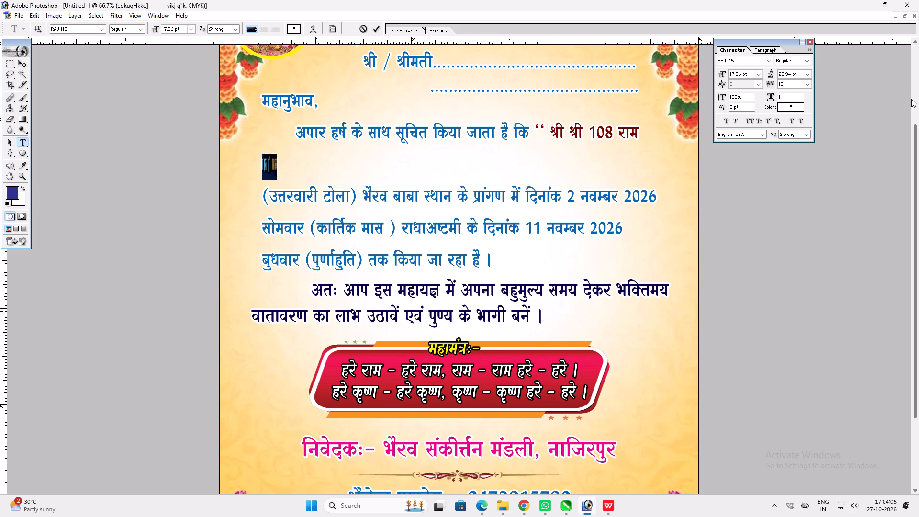
type("09")
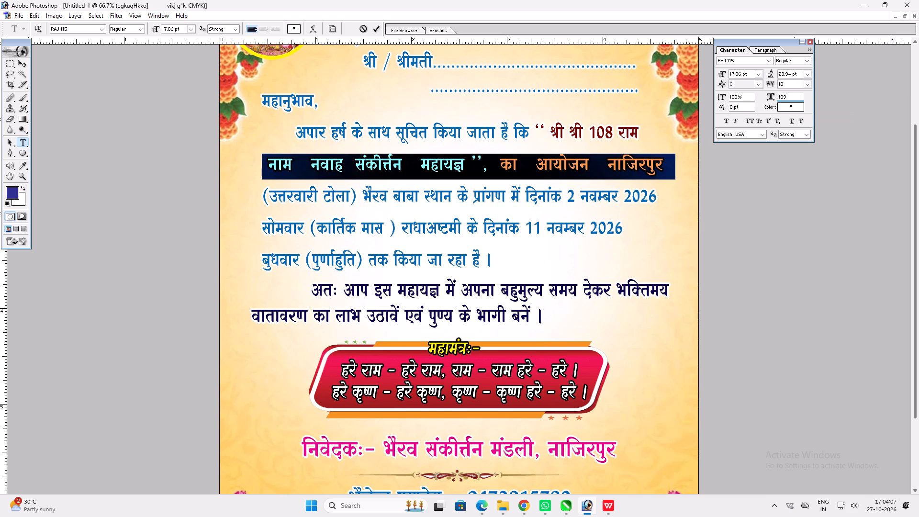
key("BackSpace")
key("8")
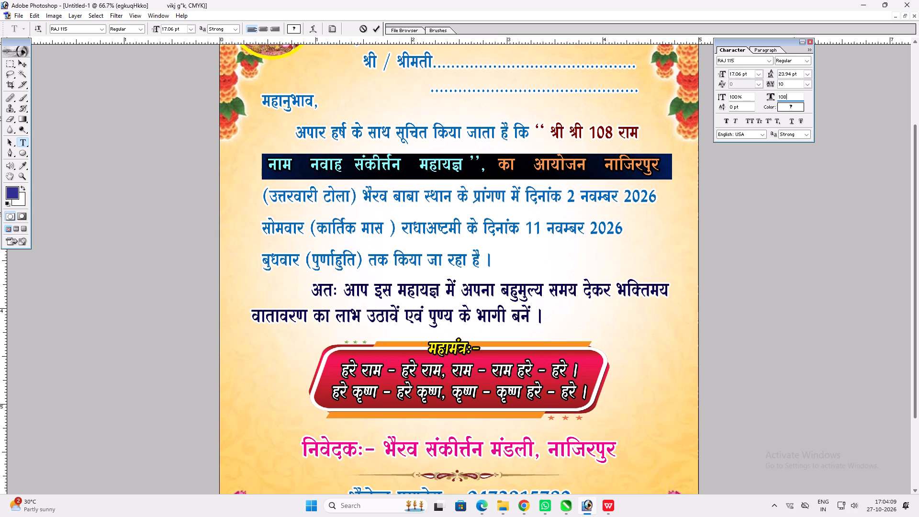
key("Return")
key("Return")
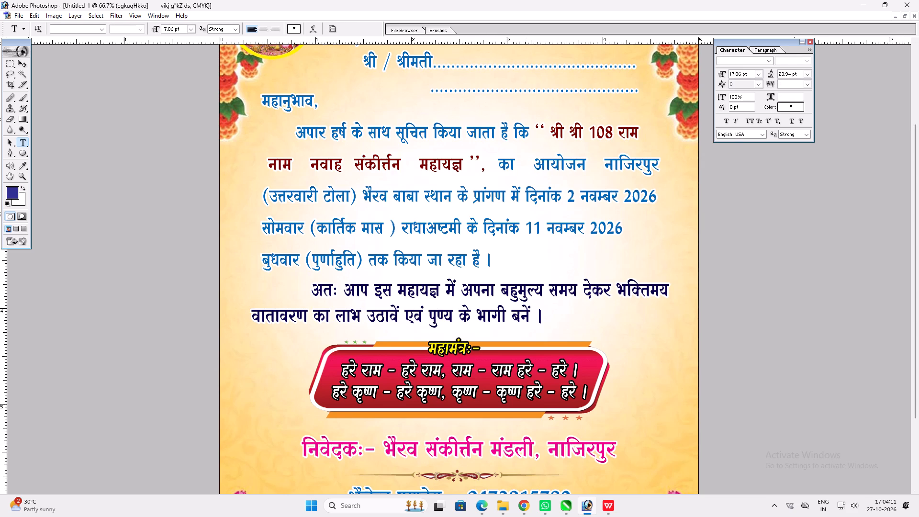
Indent the paragraph's third line by one space before (उत्तरवारी टोला).
triple_click(509, 195)
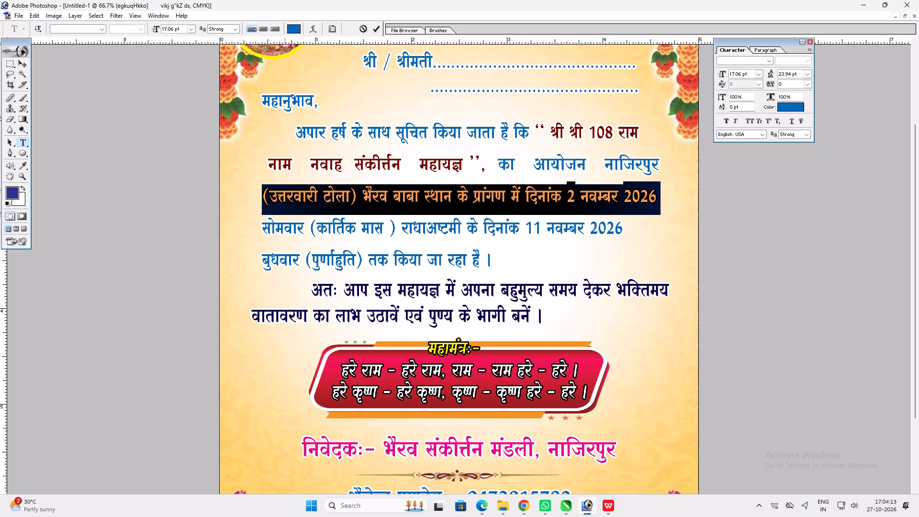
left_click(264, 199)
key("space")
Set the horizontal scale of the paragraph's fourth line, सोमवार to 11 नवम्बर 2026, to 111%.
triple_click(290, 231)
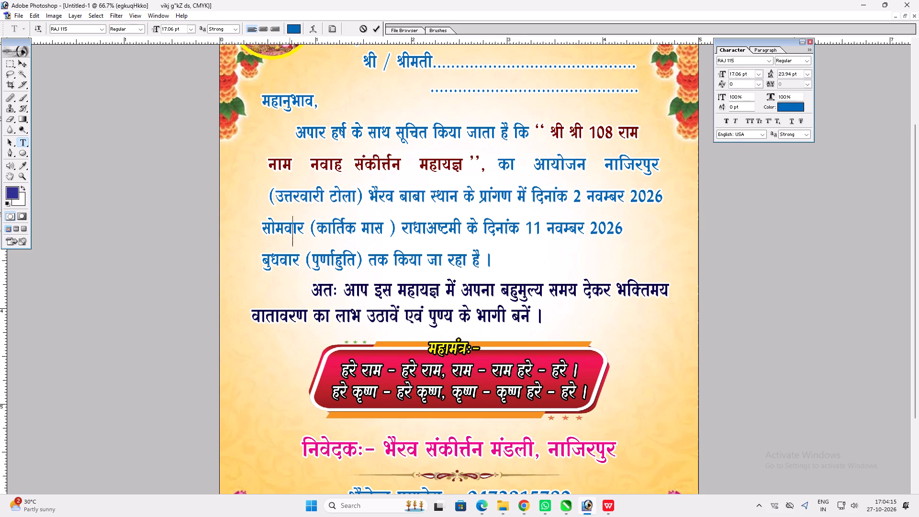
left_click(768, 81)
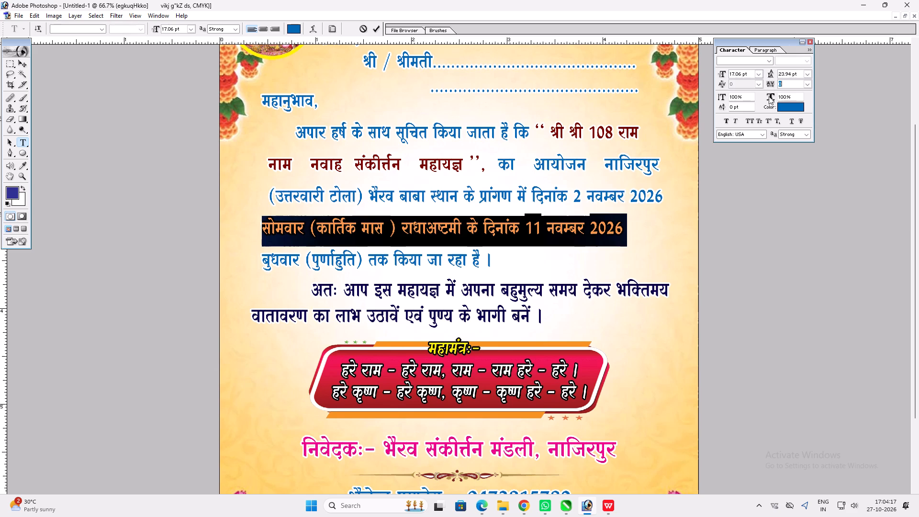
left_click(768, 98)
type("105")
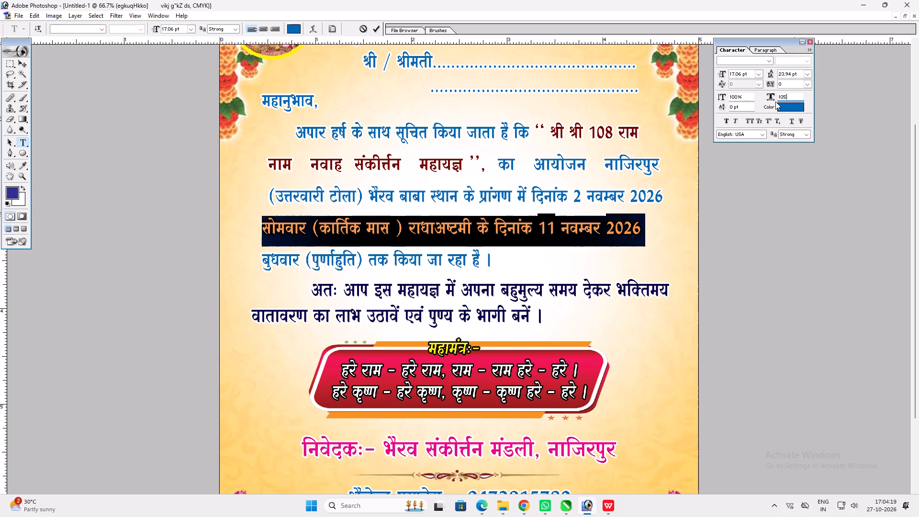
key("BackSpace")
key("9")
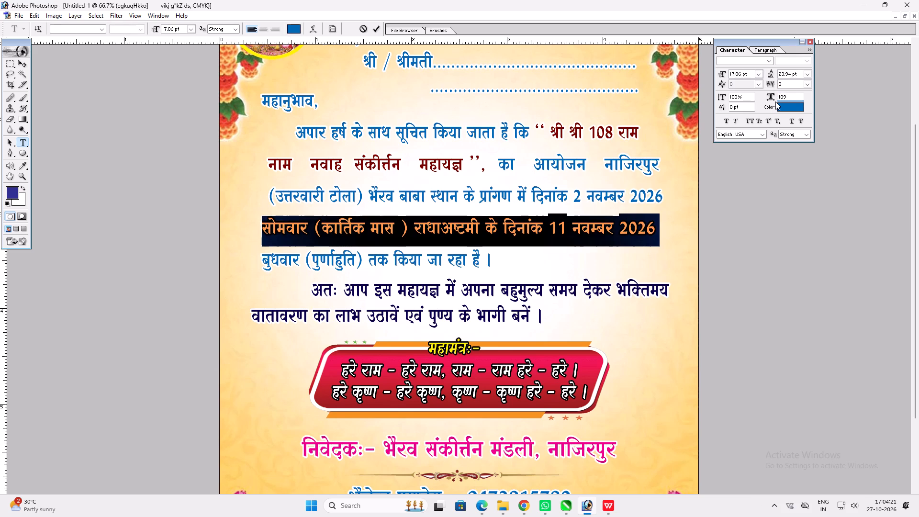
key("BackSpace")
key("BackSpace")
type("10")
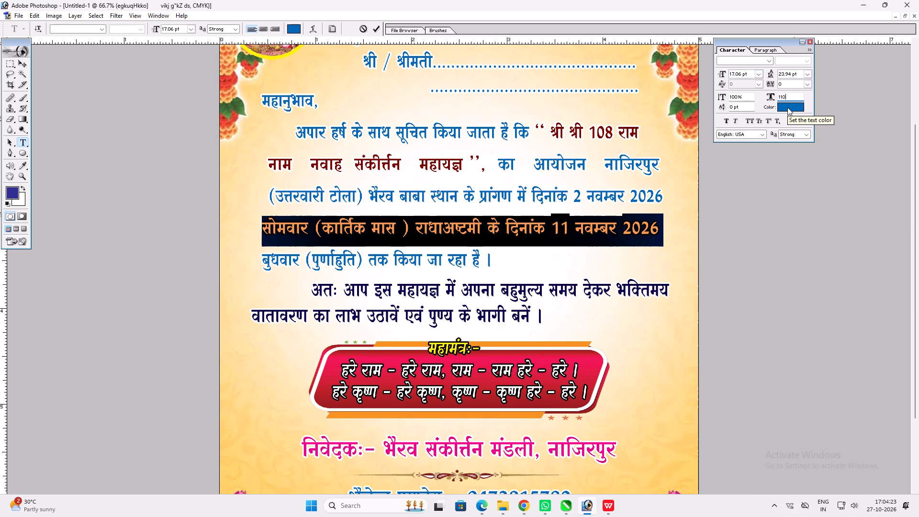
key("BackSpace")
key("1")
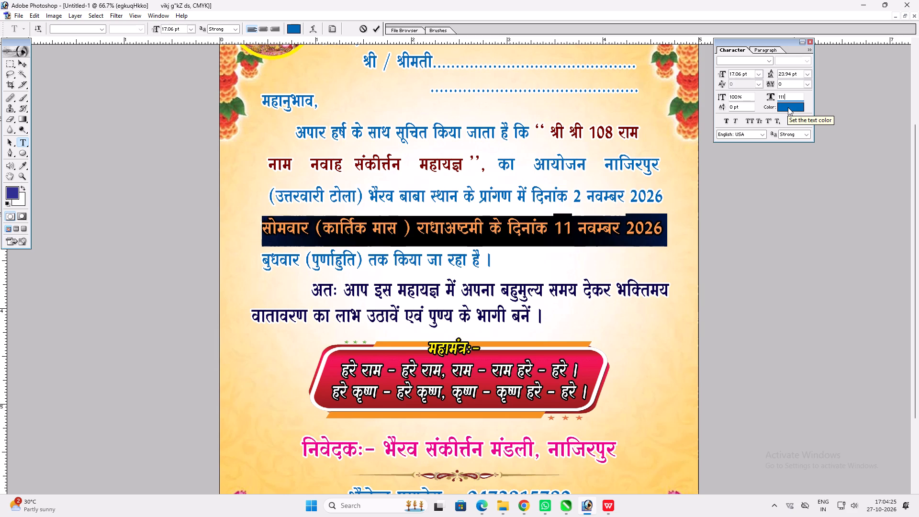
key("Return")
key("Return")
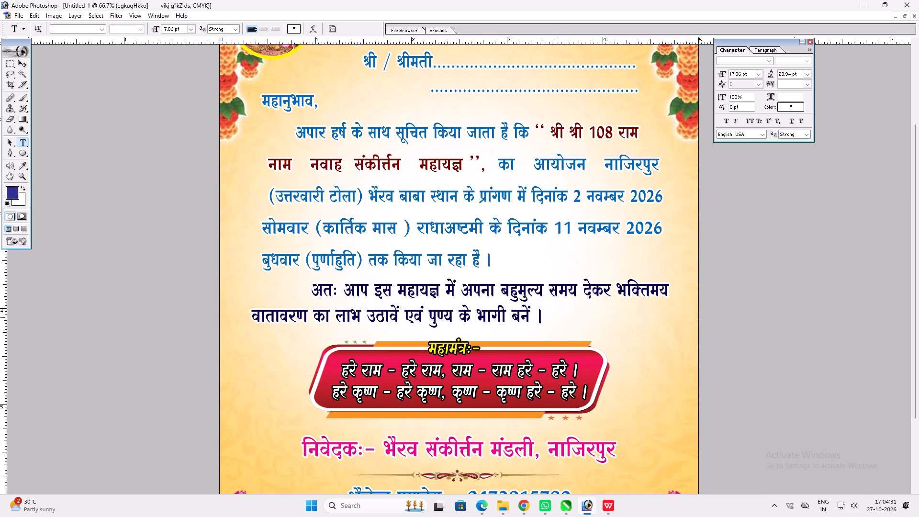
Remove the leading spaces before (उत्तरवारी टोला) and before नाम so both lines start flush with the rest of the paragraph.
left_click(279, 319)
key("Return")
key("v")
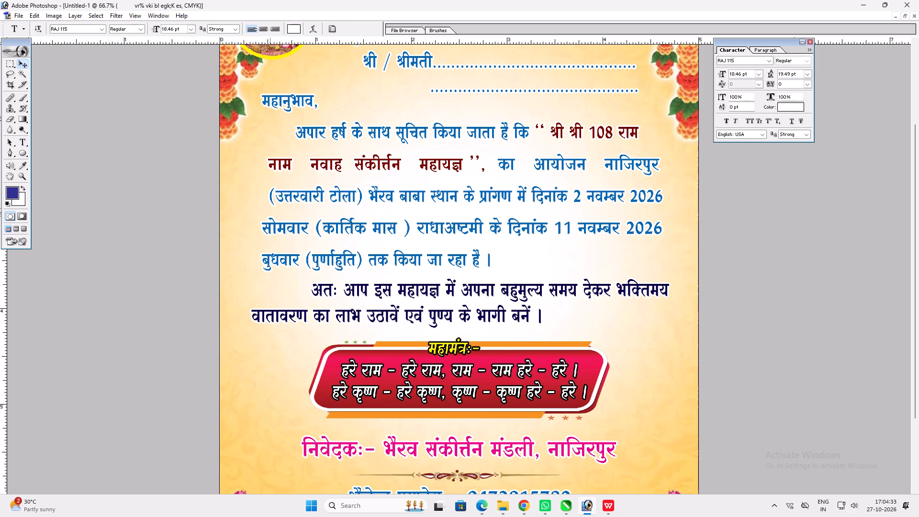
key("t")
left_click_drag(269, 195, 261, 199)
key("BackSpace")
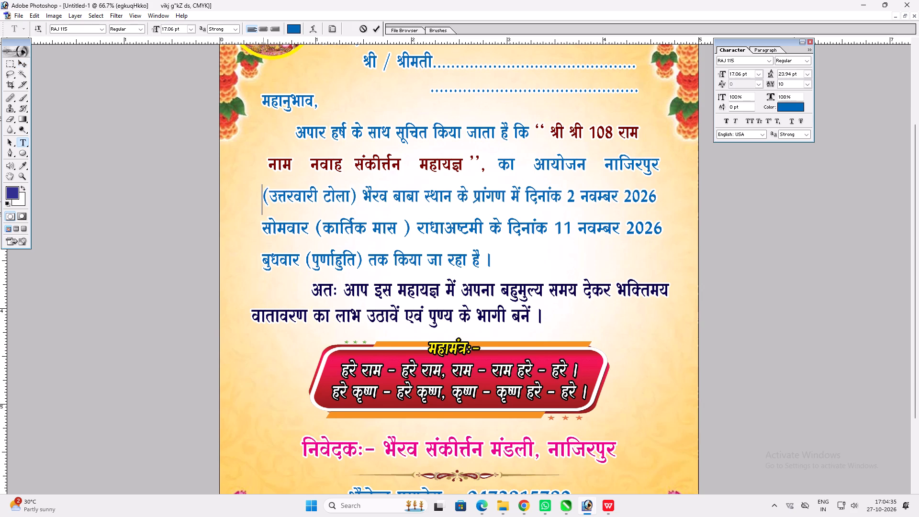
left_click_drag(268, 170, 254, 170)
key("BackSpace")
left_click_drag(262, 199, 254, 200)
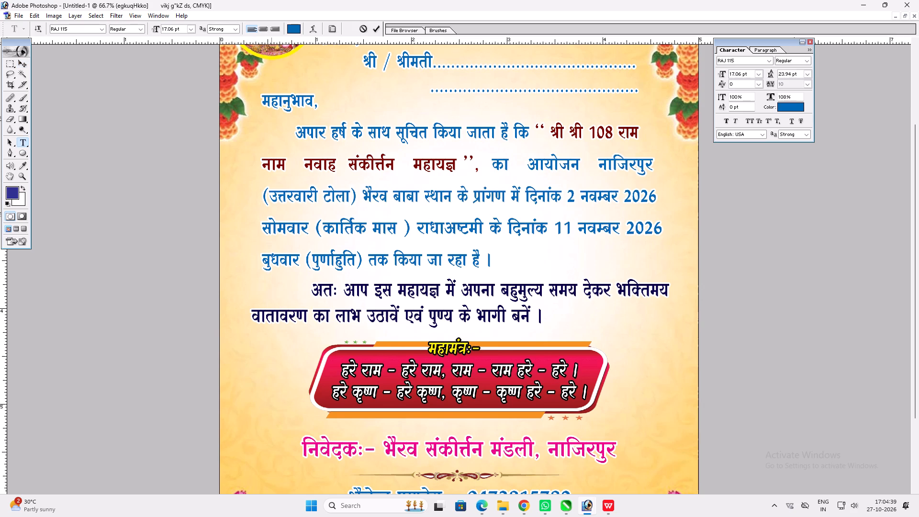
key("Return")
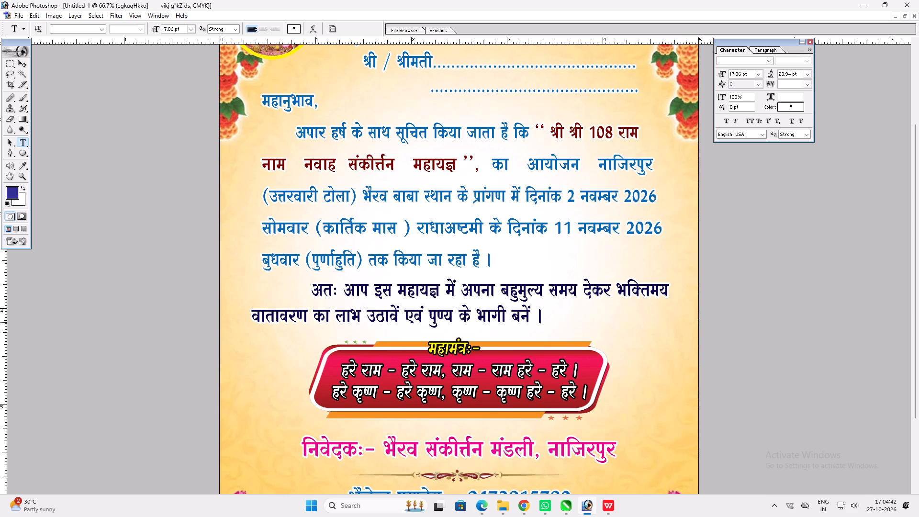
Shift the dark blue अतः आप इस महायज्ञ paragraph slightly right and narrow it to 99% width.
key("v")
left_click(330, 291, "ctrl")
left_click_drag(330, 291, 336, 290)
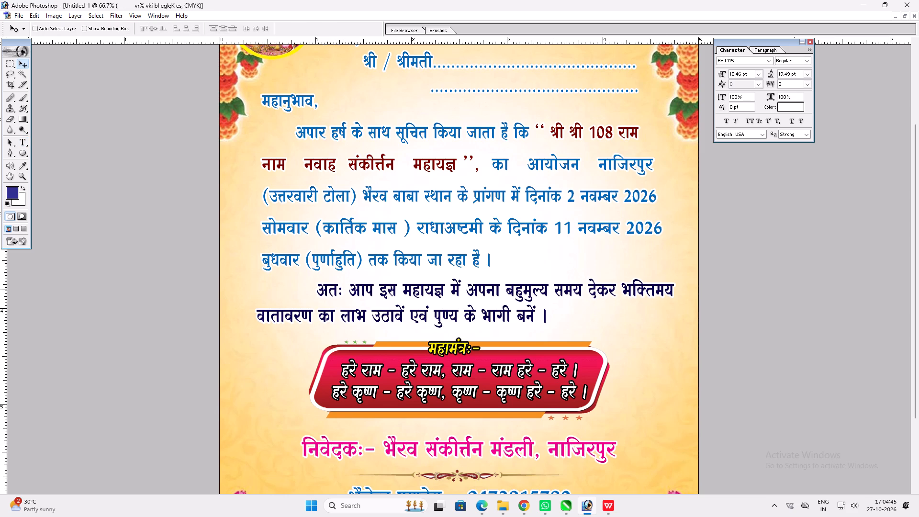
key("ctrl+t")
left_click_drag(676, 290, 672, 290, "shift")
key("v")
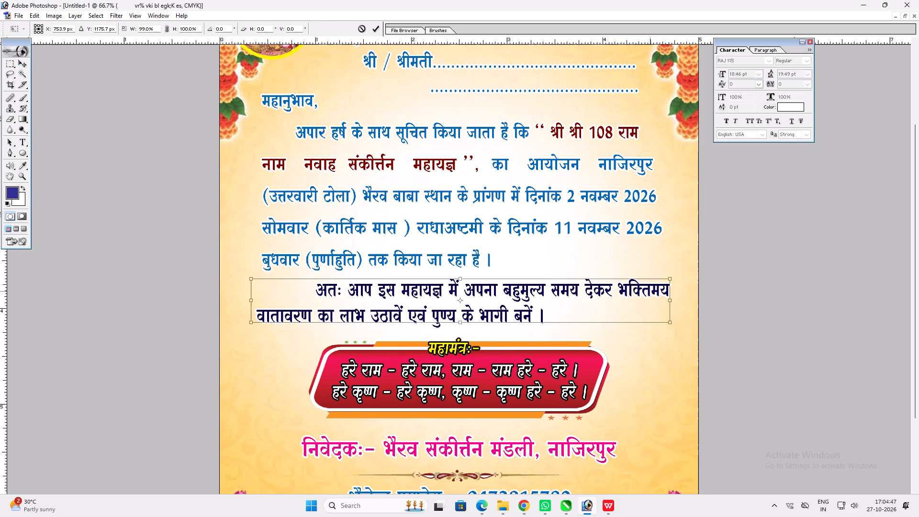
key("Return")
type("vv")
left_click(630, 292)
Place vertical guides at the left and right edges of the अतः आप इस महायज्ञ paragraph.
left_click_drag(0, 347, 15, 348)
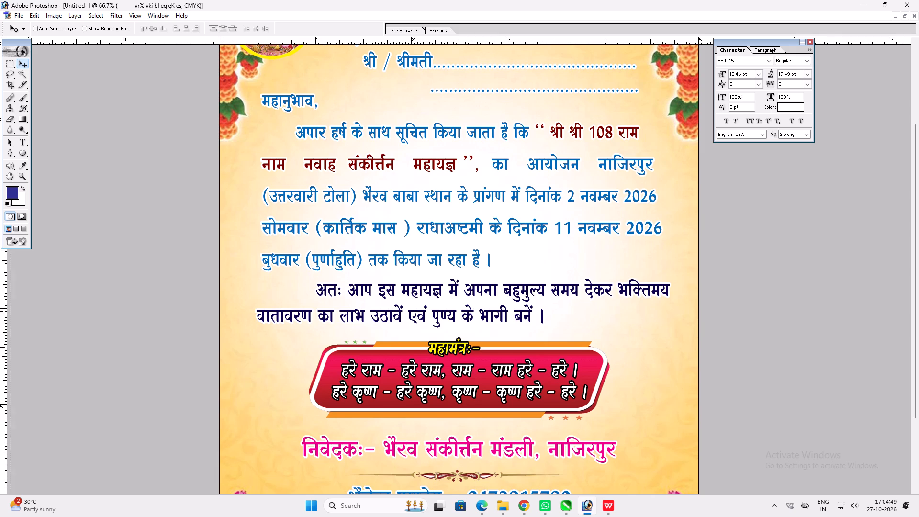
left_click_drag(15, 348, 257, 316)
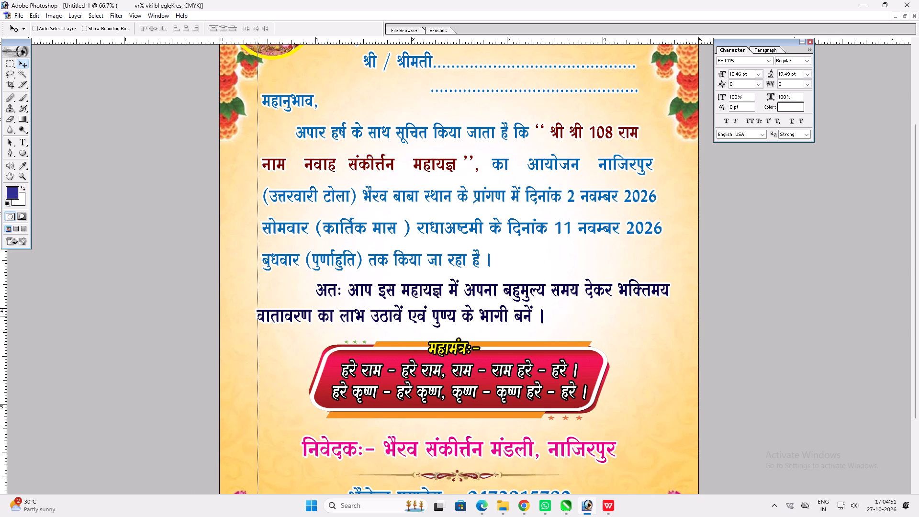
left_click_drag(257, 316, 257, 316)
left_click_drag(0, 320, 668, 259)
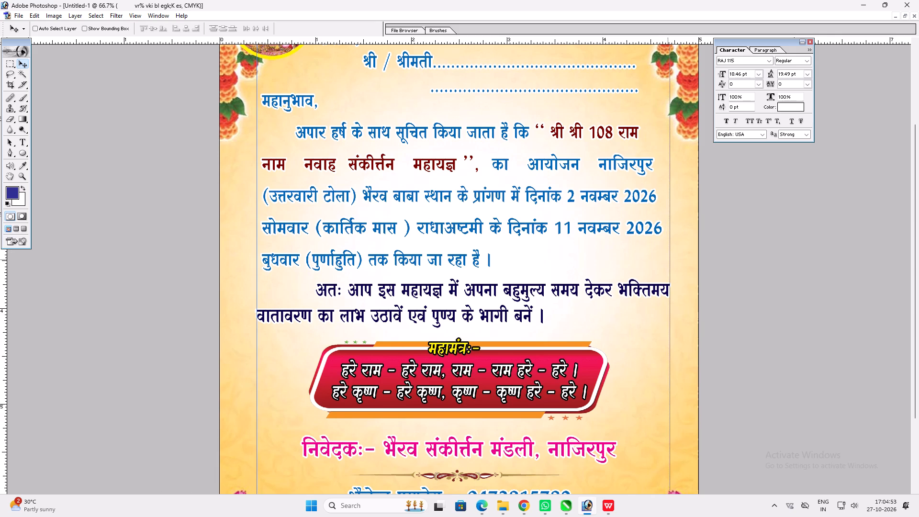
left_click_drag(668, 259, 669, 259)
Set the horizontal scale of the second line, नाम नवाह to नाजिरपुर, to 112% so it nearly reaches the right guide.
key("t")
triple_click(629, 166)
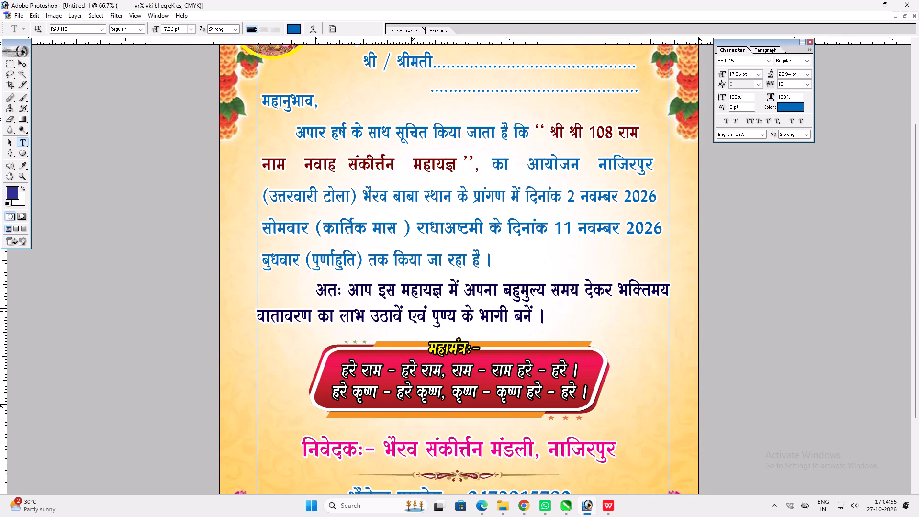
left_click(773, 93)
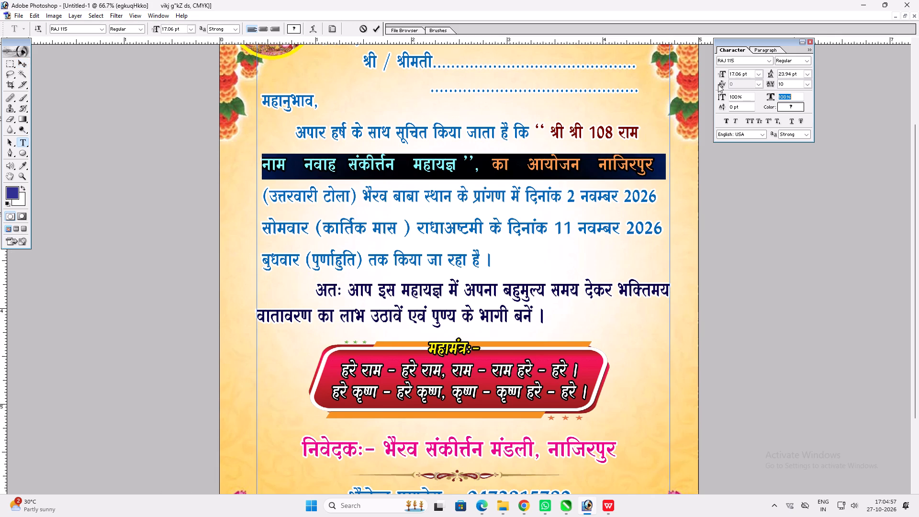
type("111")
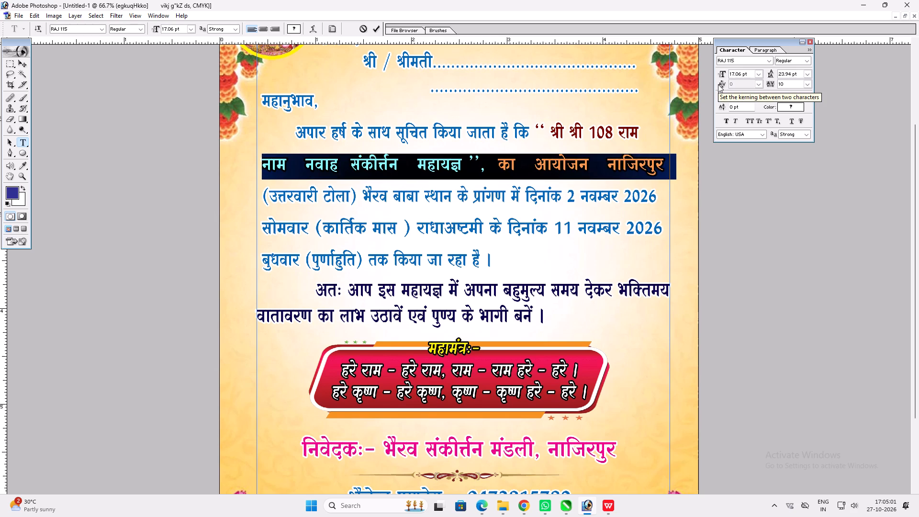
key("BackSpace")
key("2")
key("Return")
key("Return")
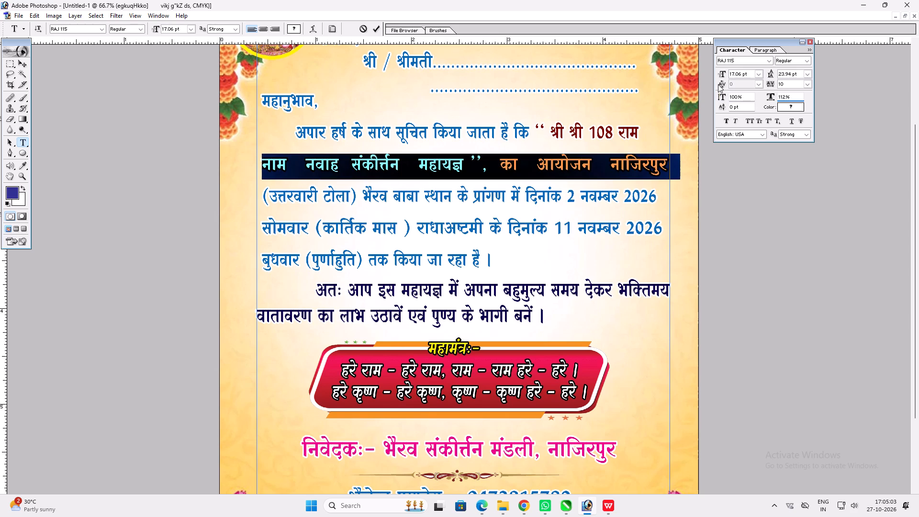
Set the horizontal scale of the third line, (उत्तरवारी टोला) to 2 नवम्बर 2026, to 104%.
triple_click(594, 207)
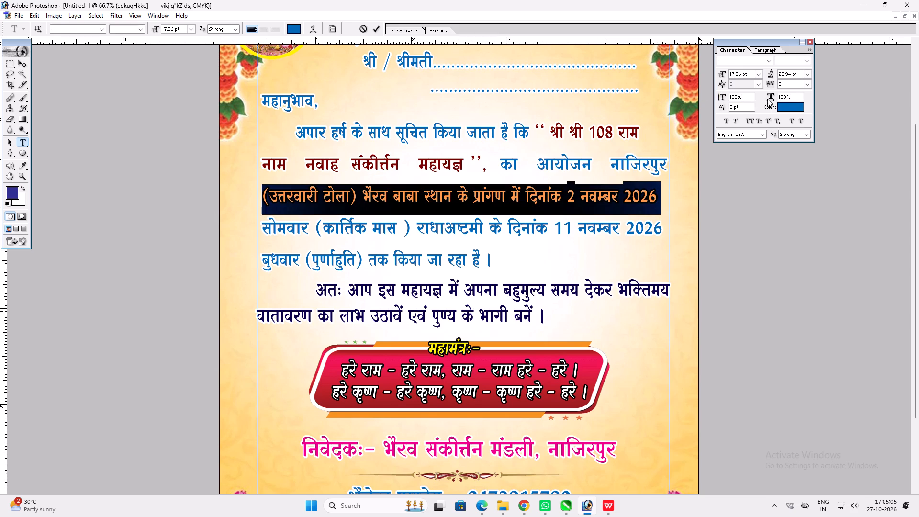
left_click(771, 97)
type("11")
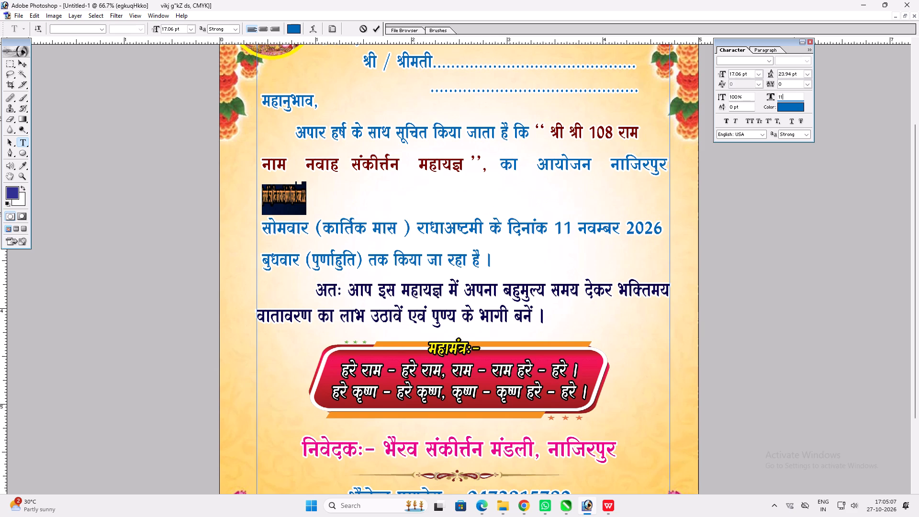
key("BackSpace")
type("06")
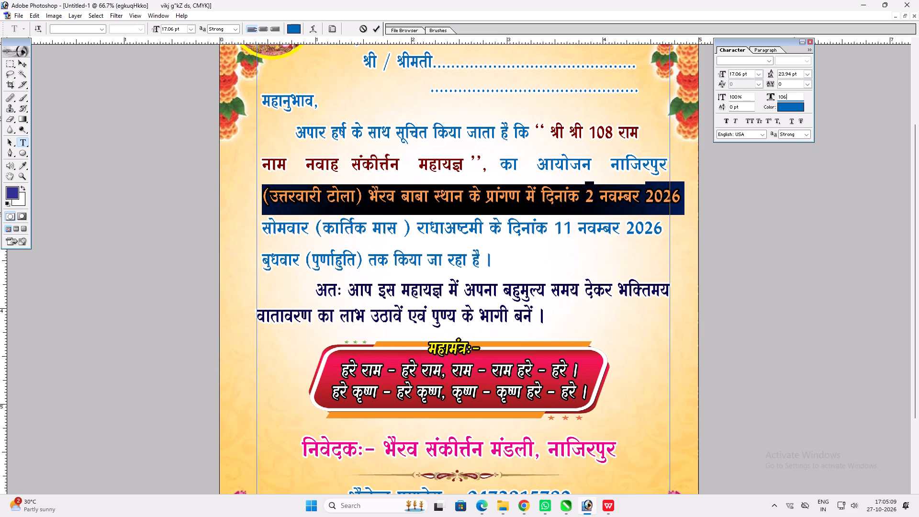
key("BackSpace")
key("4")
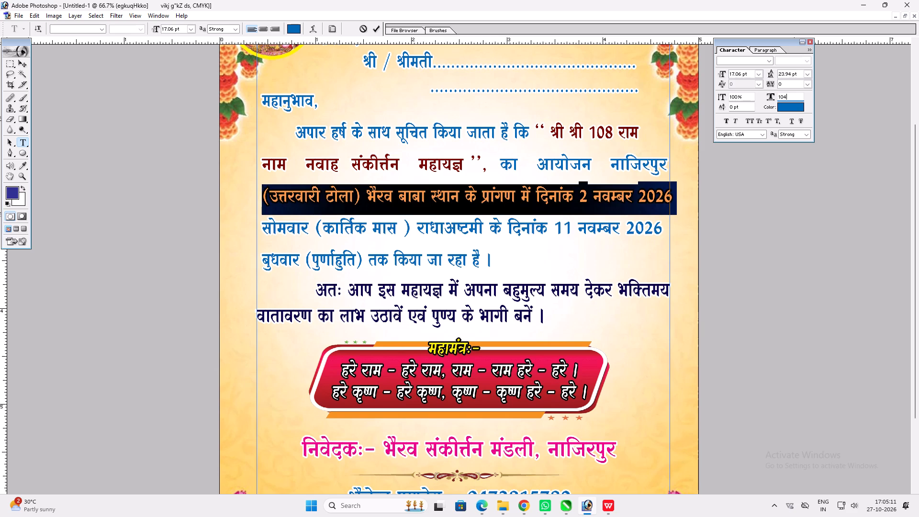
key("Return")
key("Return")
Set the horizontal scale of the fourth line, सोमवार to 11 नवम्बर 2026, to 113% so it reaches the right guide.
triple_click(487, 225)
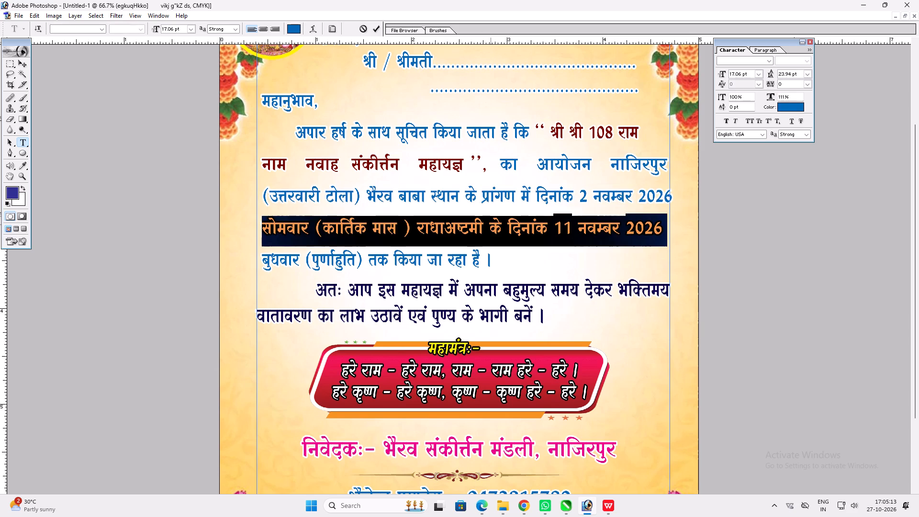
left_click(771, 95)
type("112")
key("BackSpace")
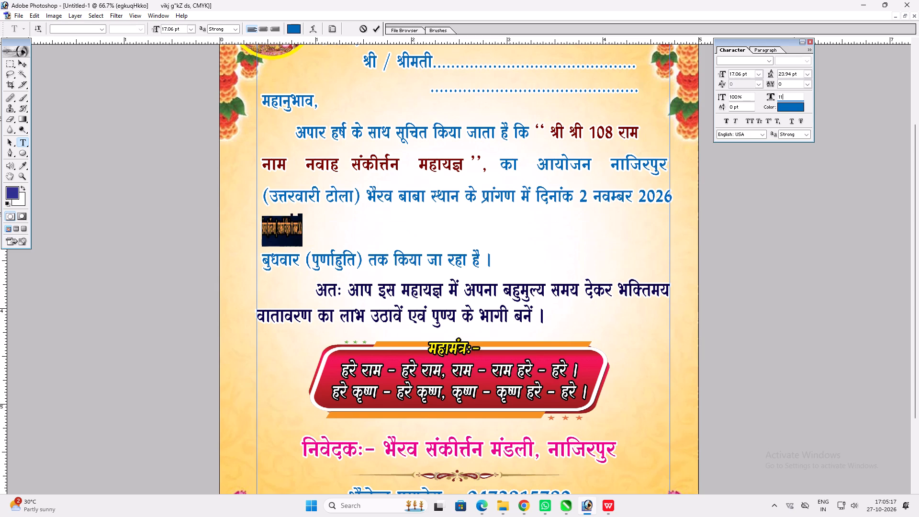
key("3")
key("Return")
key("Return")
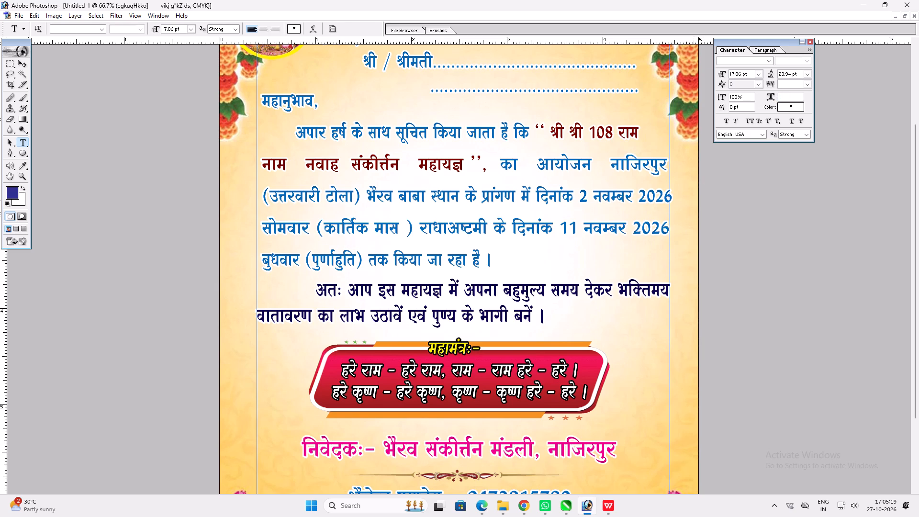
key("v")
Switch to Chrome and search Google Images for bajrang bali png.
left_click(520, 502)
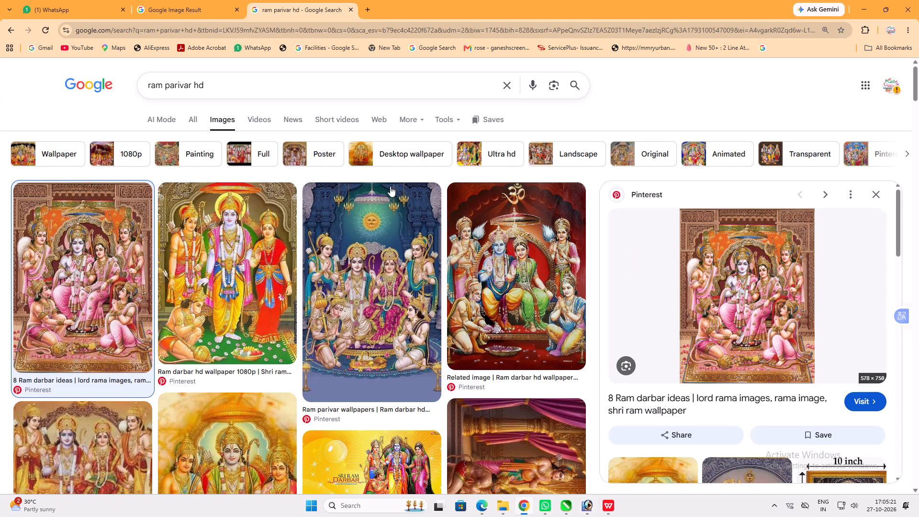
left_click(309, 80)
key("ctrl+a")
type("najra")
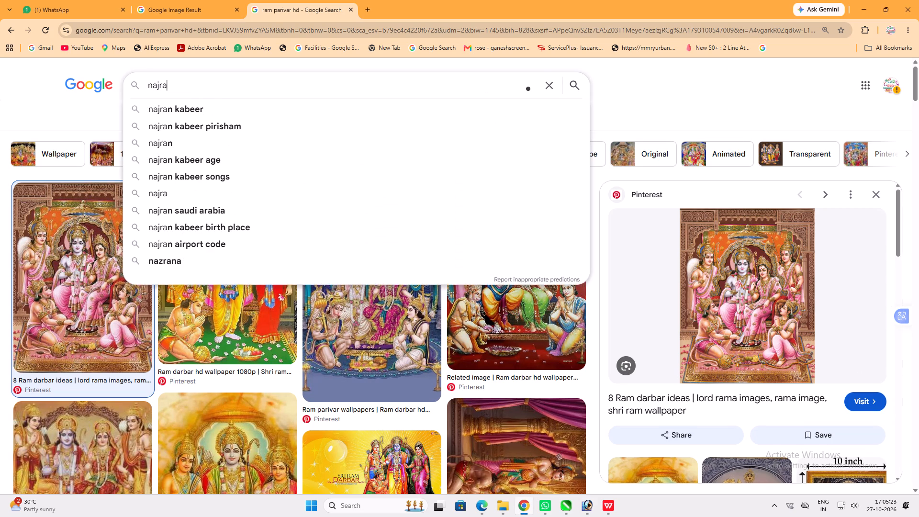
key("ctrl+a")
type("bajara")
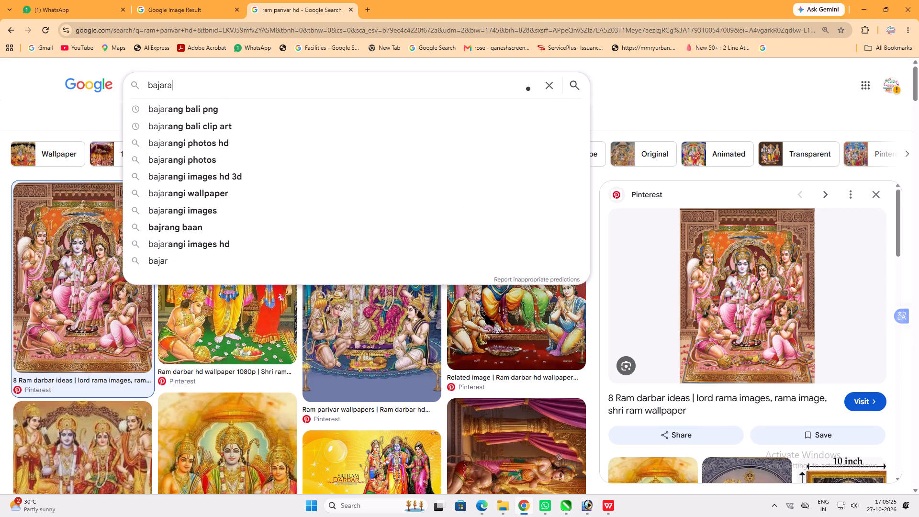
left_click(306, 106)
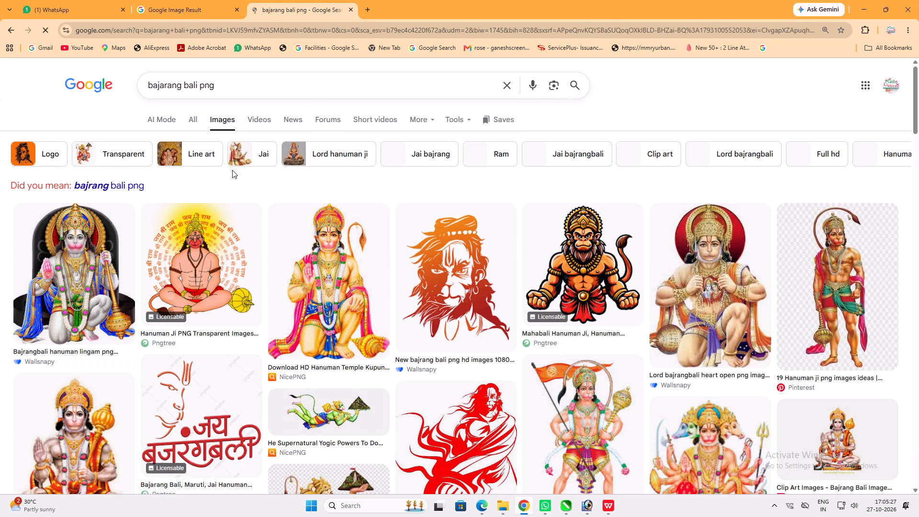
left_click(119, 184)
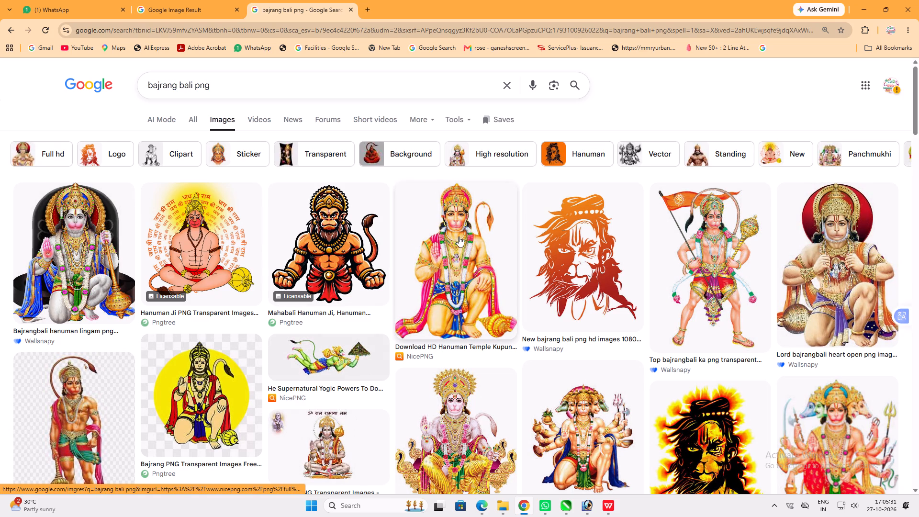
Copy the NicePNG image of kneeling Hanuman with one hand raised and paste it into the invitation card in Photoshop.
left_click(459, 236)
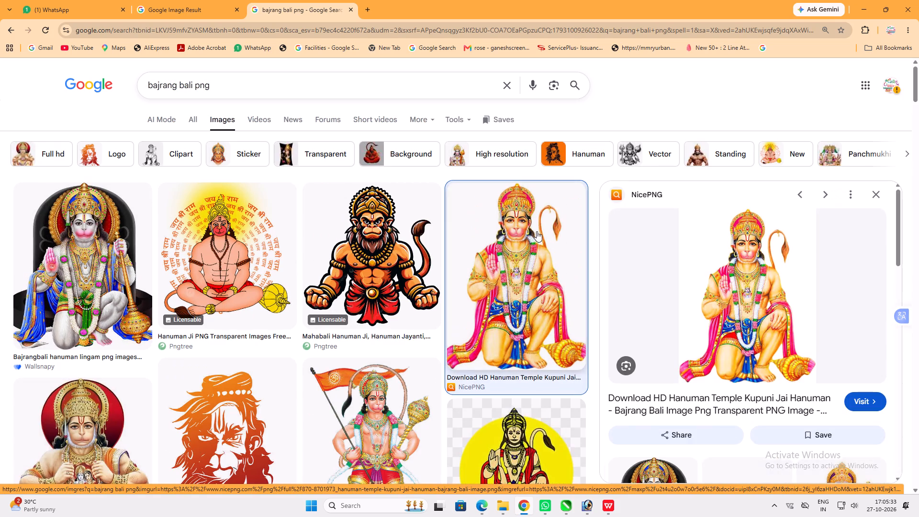
right_click(747, 249)
left_click(809, 405)
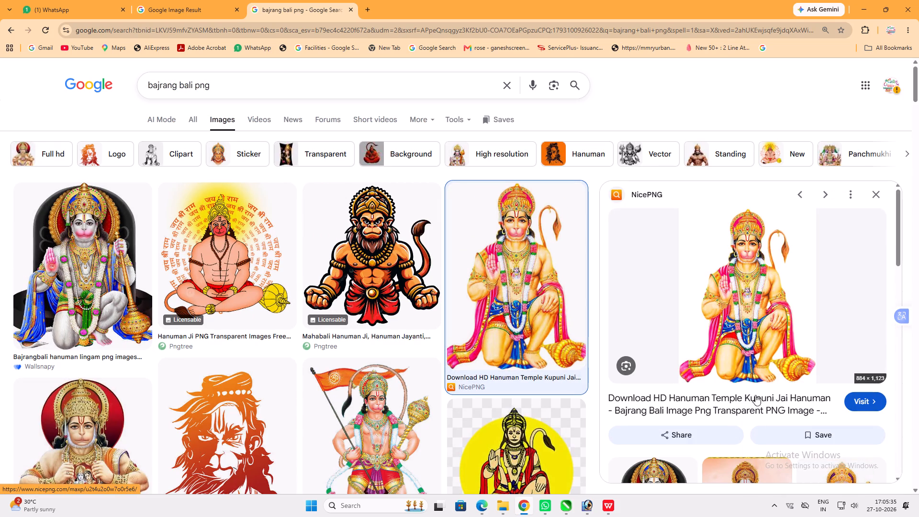
left_click(593, 504)
key("ctrl+v")
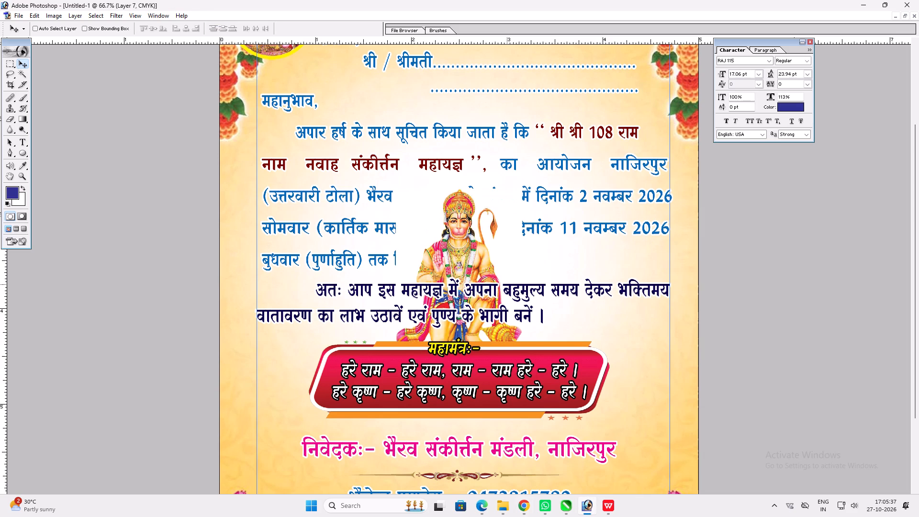
Remove the white background around the pasted Hanuman image using the Magic Wand at tolerance 60.
key("w")
left_click(494, 255)
key("Delete")
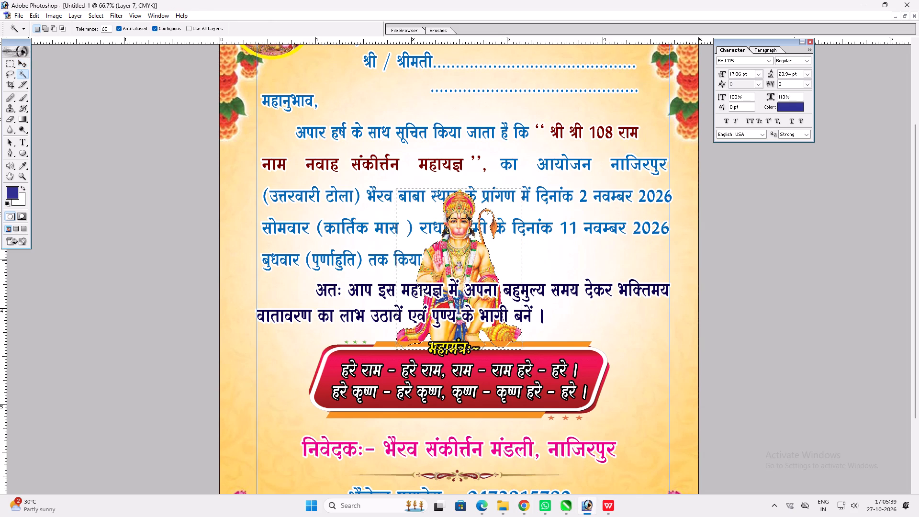
key("ctrl+d")
Fade the Hanuman image, enlarge it to span the main paragraph, and centre it above the red mantra box.
type("v216")
key("ctrl+t")
left_click_drag(524, 191, 569, 155, "alt+shift")
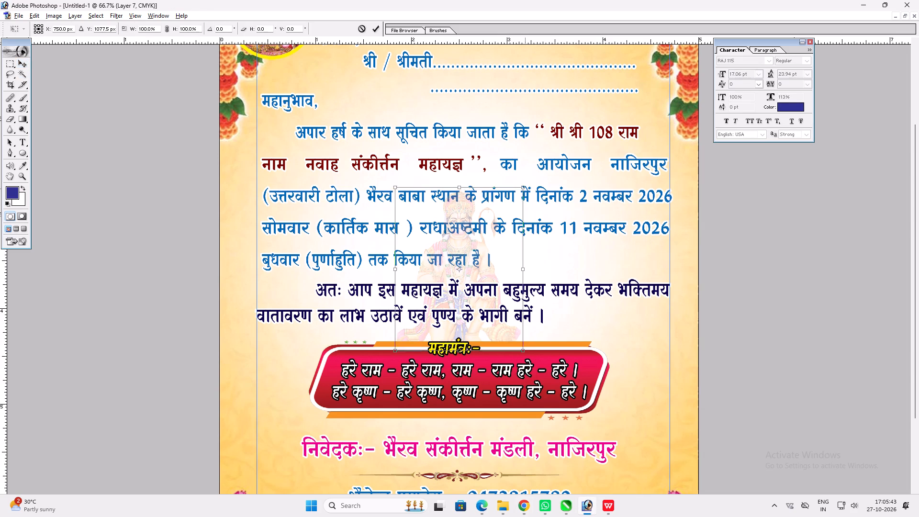
left_click_drag(569, 155, 636, 111, "alt+shift")
key("shift+Return")
key("v")
left_click_drag(558, 177, 560, 135)
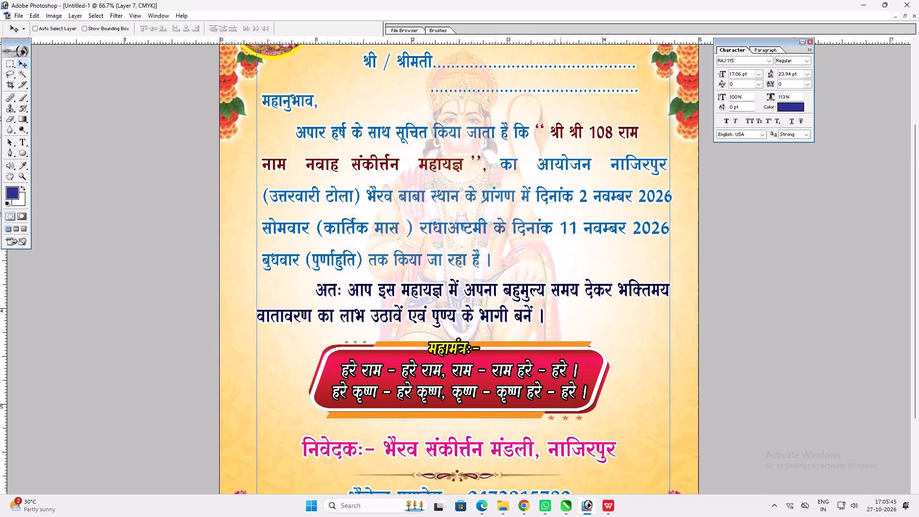
left_click_drag(560, 135, 560, 133)
key("space")
key("space")
key("space")
key("space")
key("space")
left_click_drag(564, 149, 553, 317)
left_click_drag(532, 312, 528, 296)
key("ctrl+t")
left_click_drag(494, 144, 494, 160, "shift")
key("shift+Return")
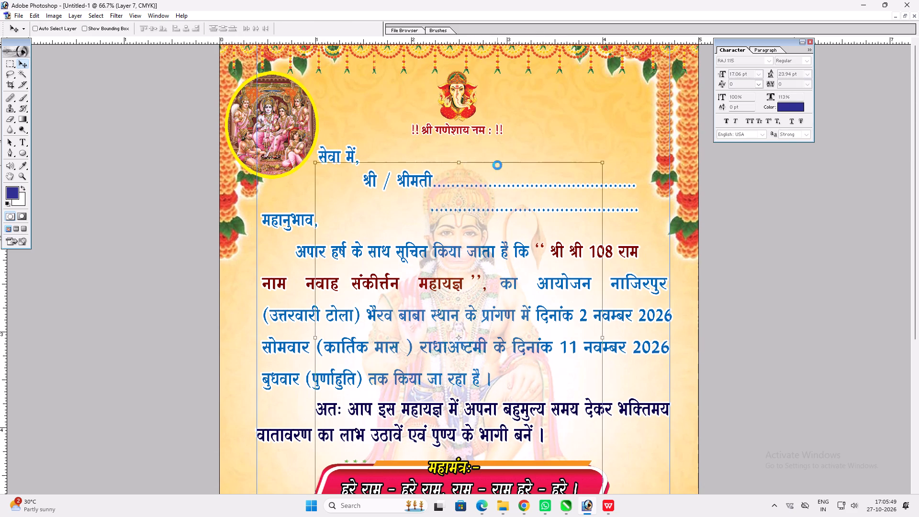
Send the Hanuman image behind the text, just above the background, and adjust its opacity to a light watermark.
type("64")
key("3")
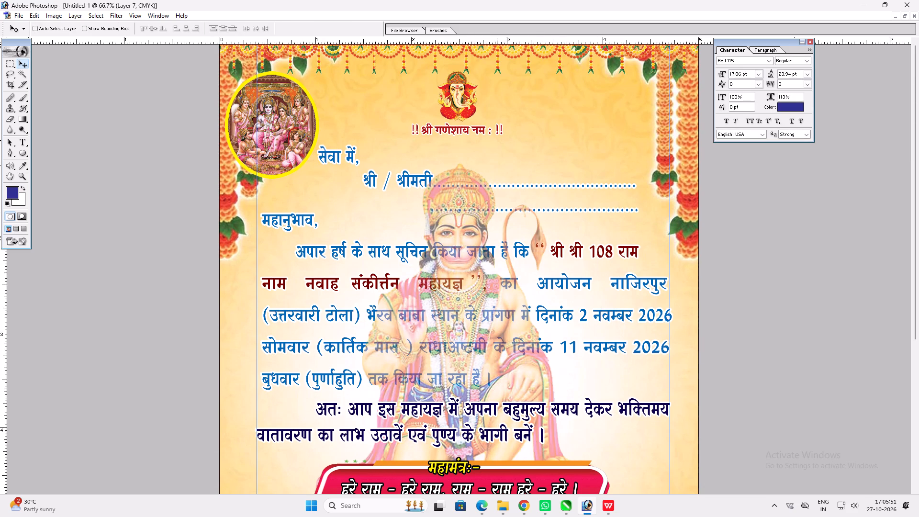
key("ctrl+shift+bracketleft")
key("ctrl+bracketright")
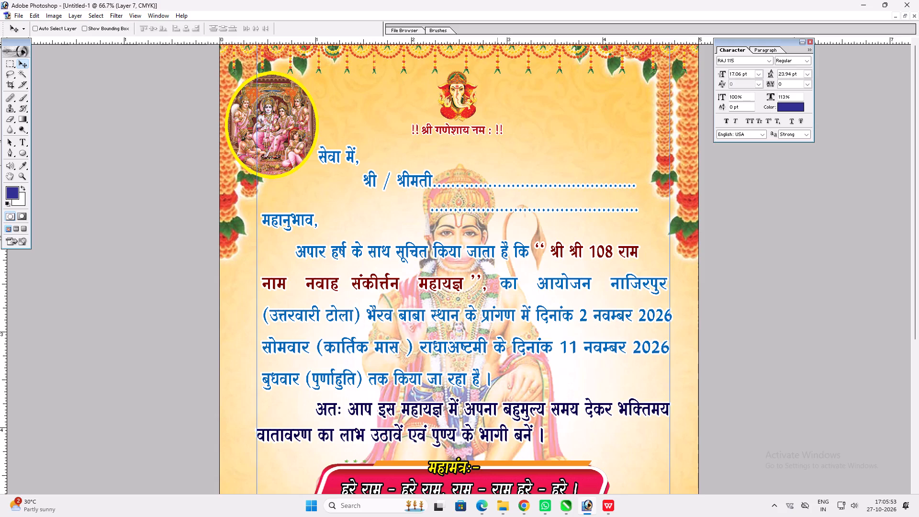
type("632")
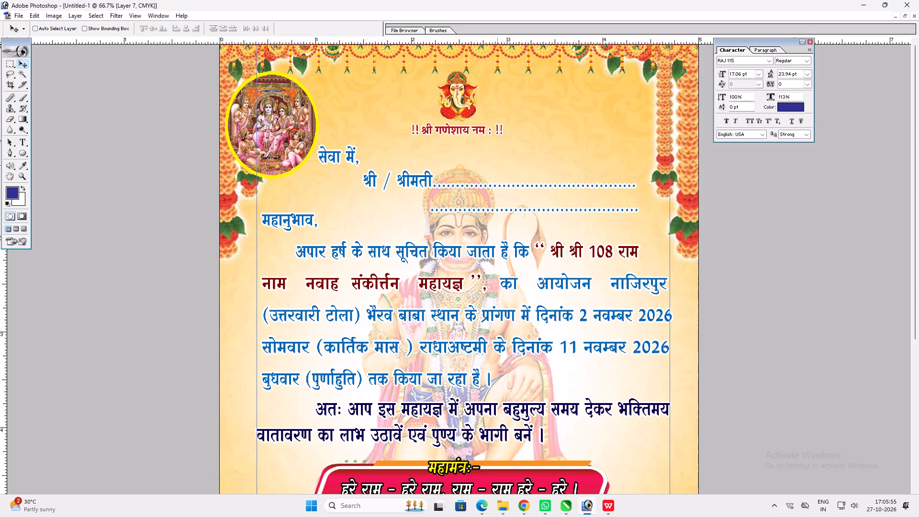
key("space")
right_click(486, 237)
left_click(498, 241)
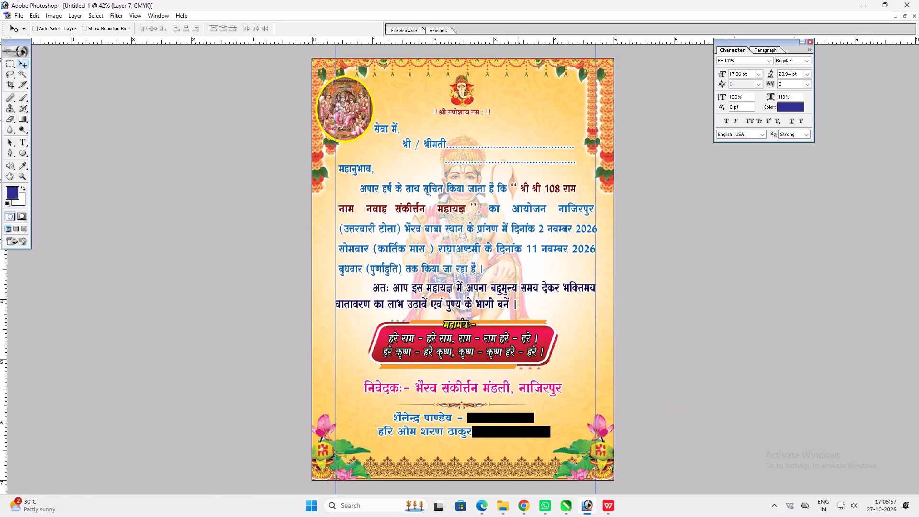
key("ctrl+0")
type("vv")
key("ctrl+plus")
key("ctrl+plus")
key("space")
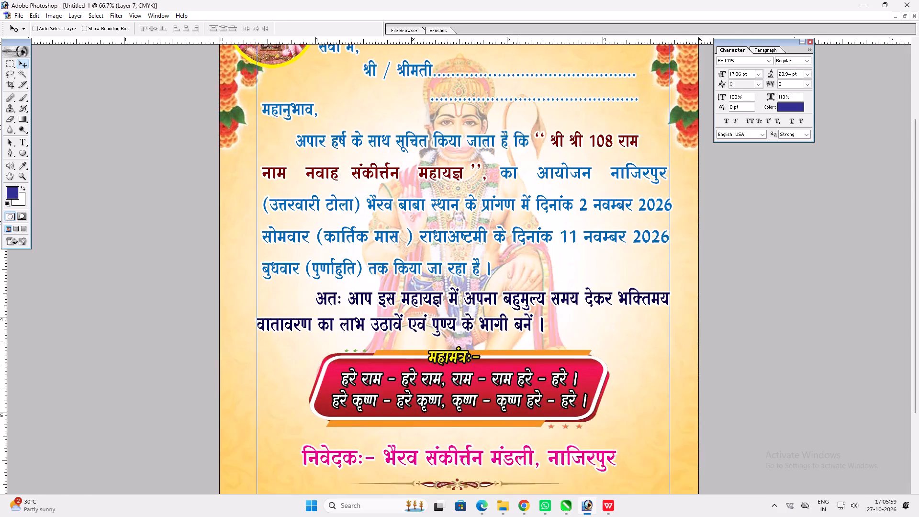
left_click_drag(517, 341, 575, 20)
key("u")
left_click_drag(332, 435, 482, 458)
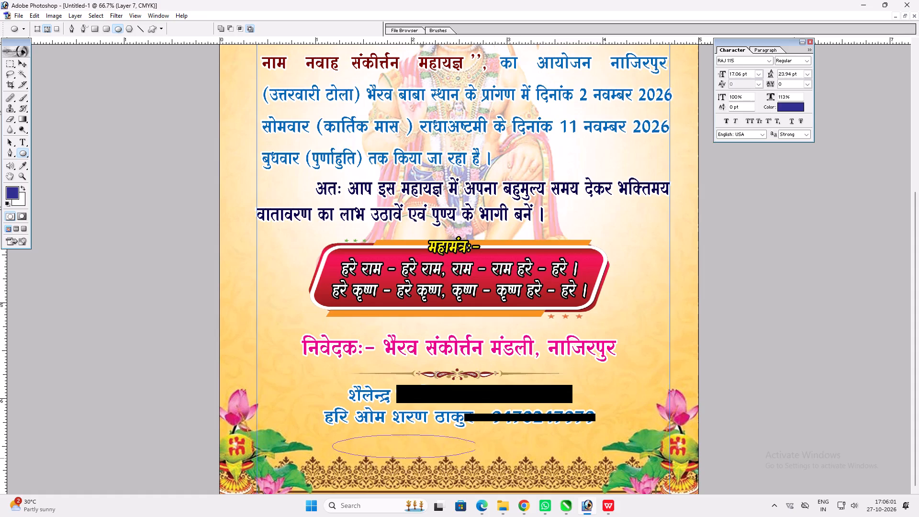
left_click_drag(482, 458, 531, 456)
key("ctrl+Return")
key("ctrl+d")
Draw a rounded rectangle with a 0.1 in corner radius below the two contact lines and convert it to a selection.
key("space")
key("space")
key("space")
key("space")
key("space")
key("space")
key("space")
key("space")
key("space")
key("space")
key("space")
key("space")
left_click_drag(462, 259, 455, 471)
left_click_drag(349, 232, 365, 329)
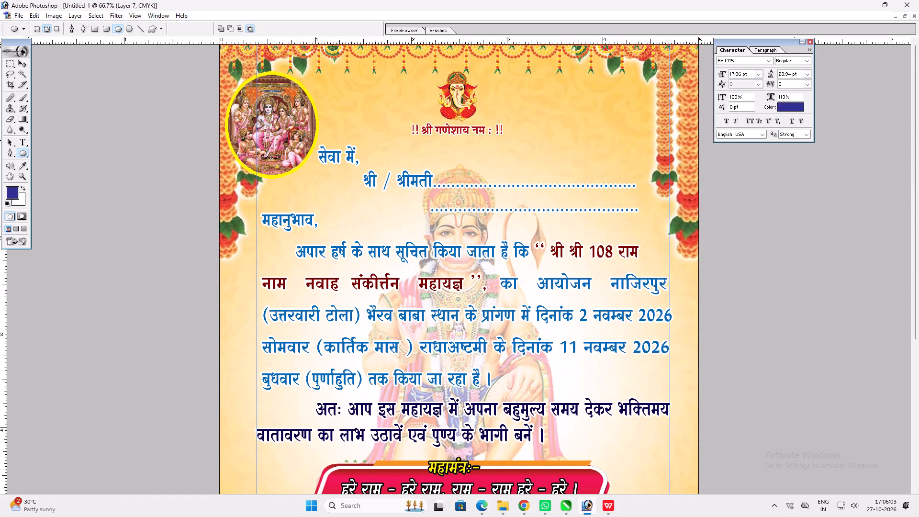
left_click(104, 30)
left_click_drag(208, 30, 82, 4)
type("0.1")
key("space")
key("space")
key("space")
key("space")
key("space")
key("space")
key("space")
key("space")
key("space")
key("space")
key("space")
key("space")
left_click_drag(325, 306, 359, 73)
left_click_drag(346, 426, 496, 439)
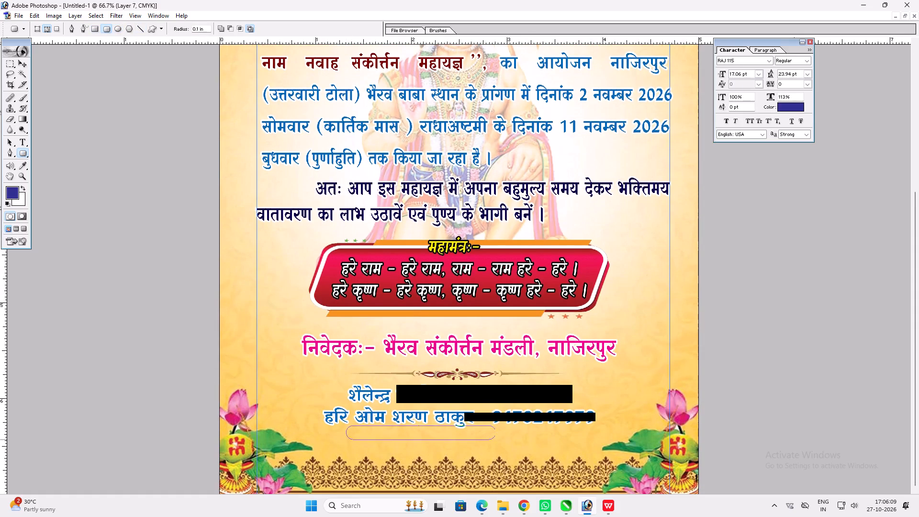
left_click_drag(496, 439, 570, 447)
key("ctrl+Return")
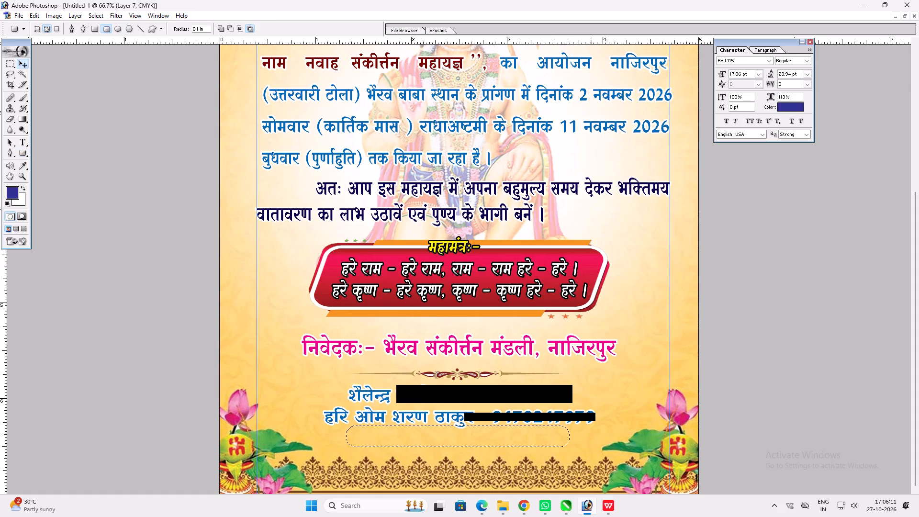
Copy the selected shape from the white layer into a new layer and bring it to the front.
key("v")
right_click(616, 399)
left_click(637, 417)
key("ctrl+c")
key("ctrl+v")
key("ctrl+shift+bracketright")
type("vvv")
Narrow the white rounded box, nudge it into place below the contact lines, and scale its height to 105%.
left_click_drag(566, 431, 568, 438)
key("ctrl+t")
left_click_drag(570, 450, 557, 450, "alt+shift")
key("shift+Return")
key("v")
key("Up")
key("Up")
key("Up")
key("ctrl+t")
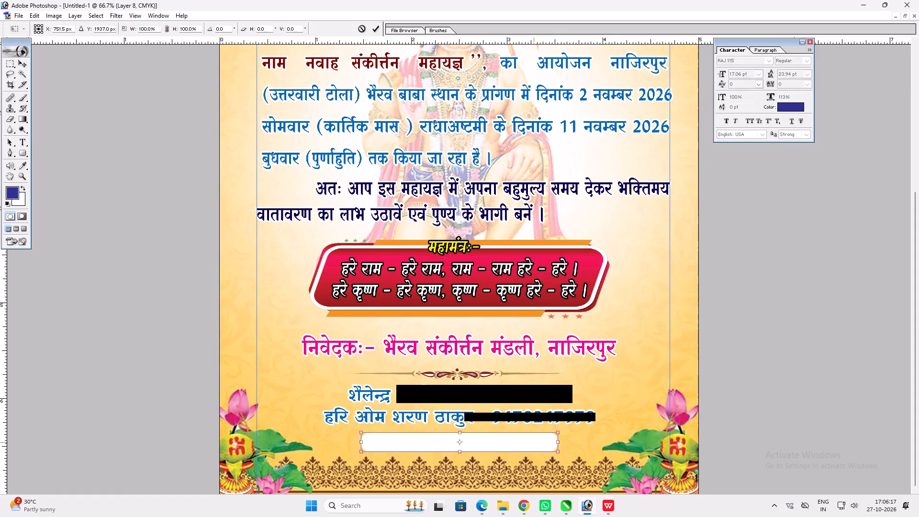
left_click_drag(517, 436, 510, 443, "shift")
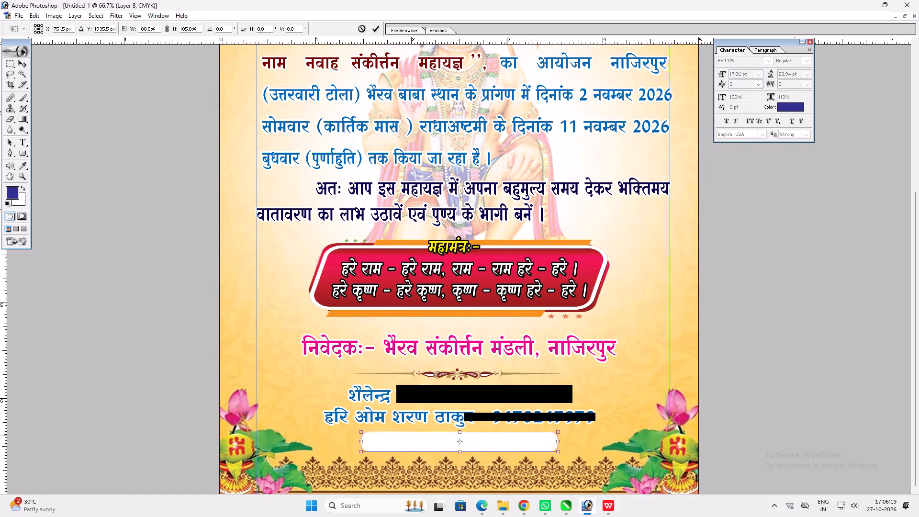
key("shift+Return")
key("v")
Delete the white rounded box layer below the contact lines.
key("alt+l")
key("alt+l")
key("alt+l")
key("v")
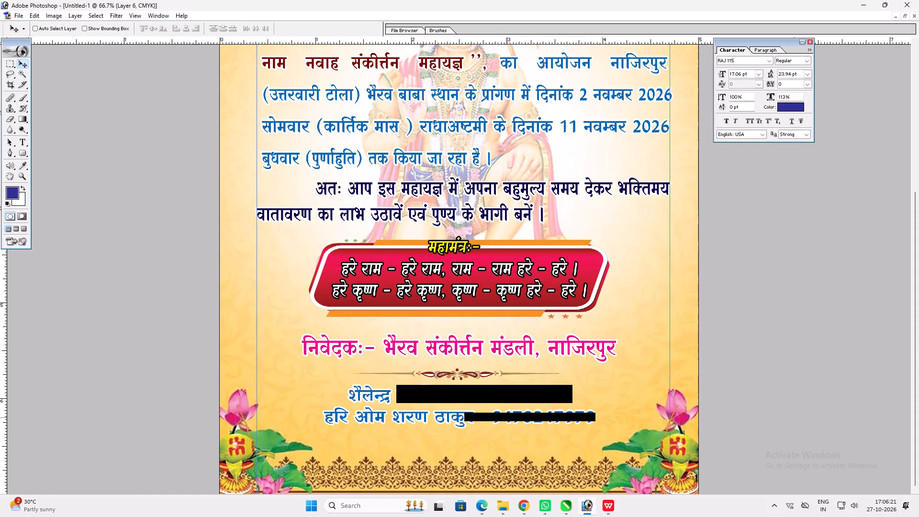
Shift the निवेदक line, ornamental divider and two contact lines slightly down together and stretch them slightly.
left_click(507, 417, "ctrl")
left_click_drag(508, 417, 512, 427)
key("ctrl+z")
left_click(471, 373, "ctrl+shift")
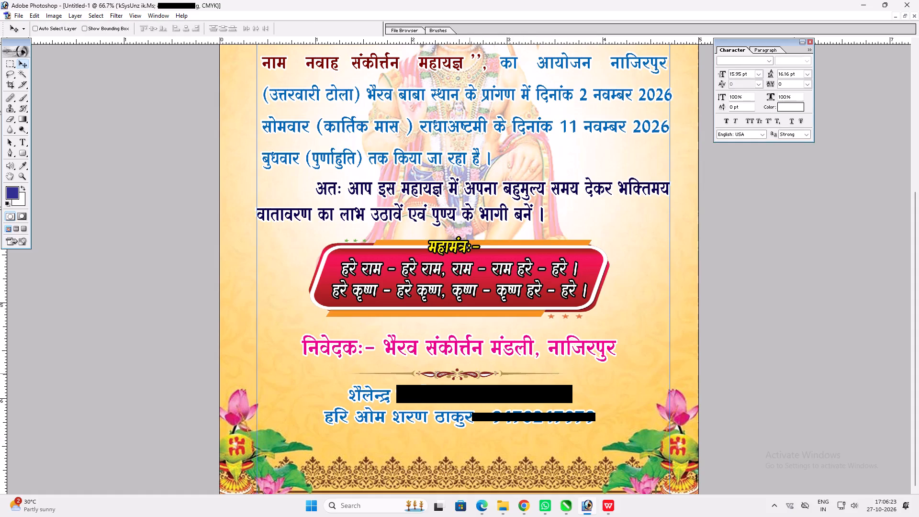
left_click_drag(470, 373, 484, 382)
key("ctrl+z")
left_click(469, 347, "ctrl+shift")
left_click_drag(467, 346, 467, 352)
key("ctrl+t")
left_click_drag(483, 337, 491, 331, "shift")
key("shift+Return")
key("v")
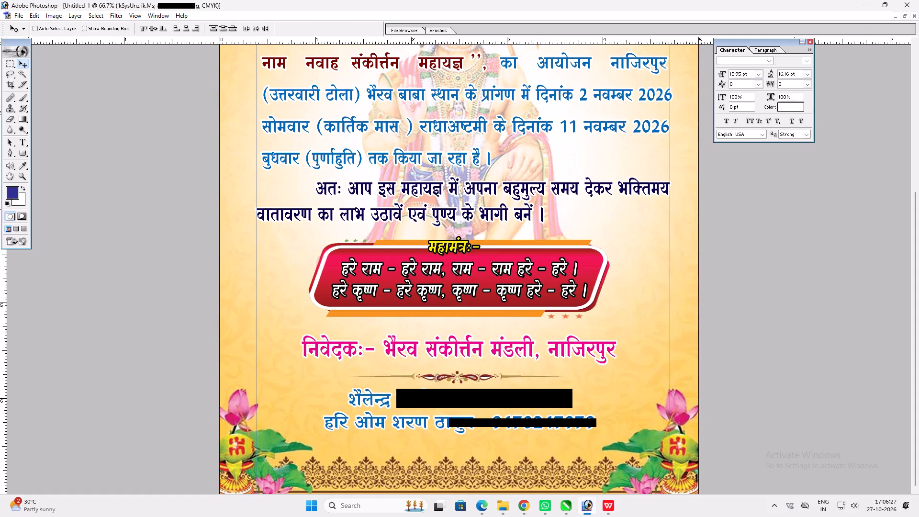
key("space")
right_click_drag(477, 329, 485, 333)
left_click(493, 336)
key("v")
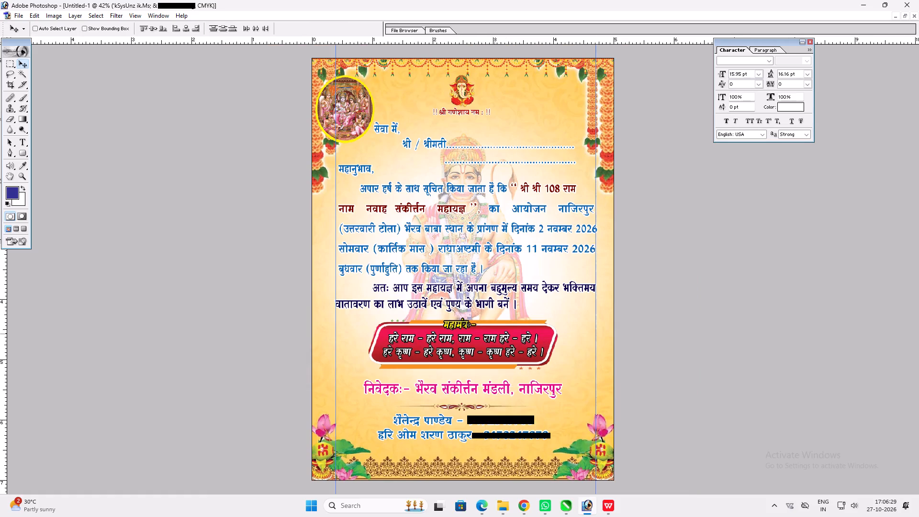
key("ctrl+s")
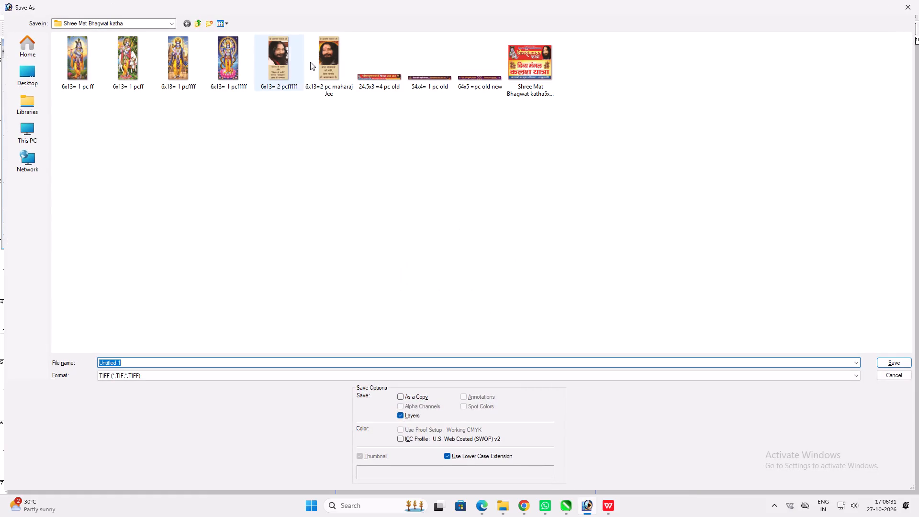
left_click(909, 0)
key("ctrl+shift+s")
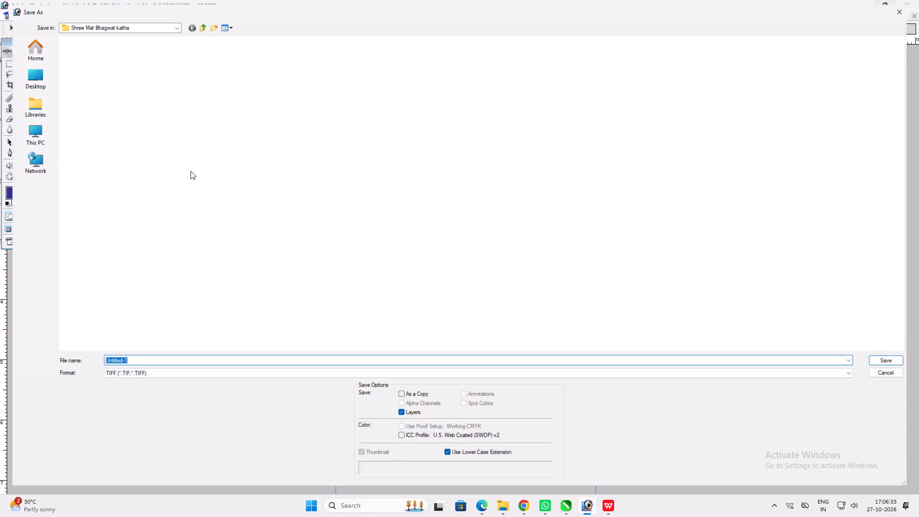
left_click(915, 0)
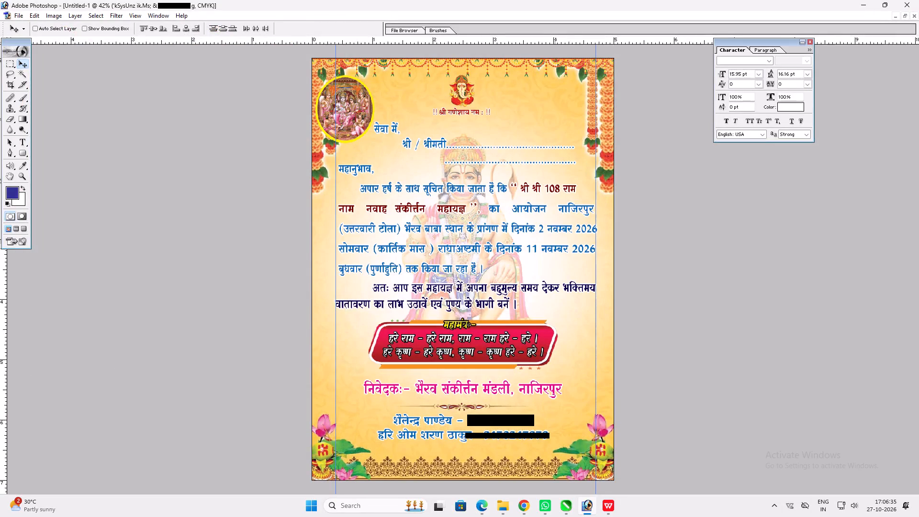
Start saving the card as a new file and go up to the 27.10.2026 folder.
key("ctrl+shift+s")
double_click(198, 23)
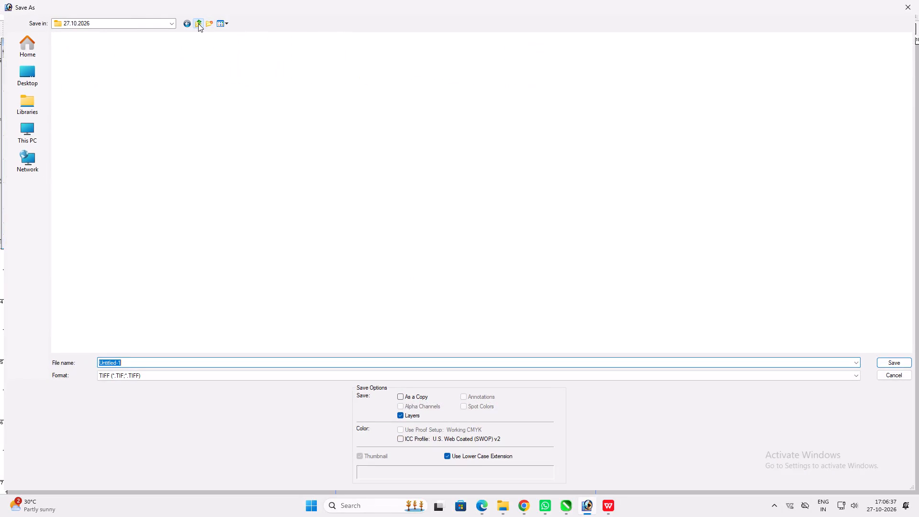
double_click(487, 125)
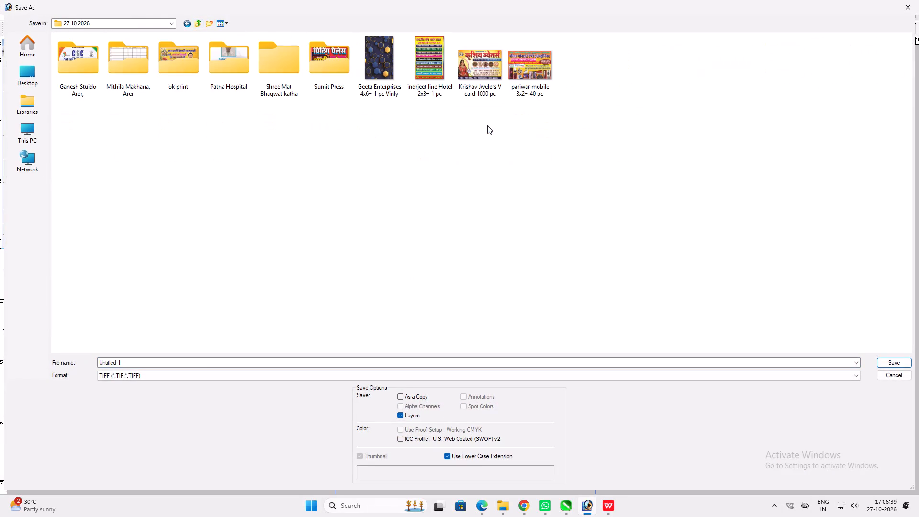
Name the card file "Najir Invitaion card = 100 c" and save it as a layered TIFF in the 27.10.2026 folder, accepting the save options.
left_click(198, 360)
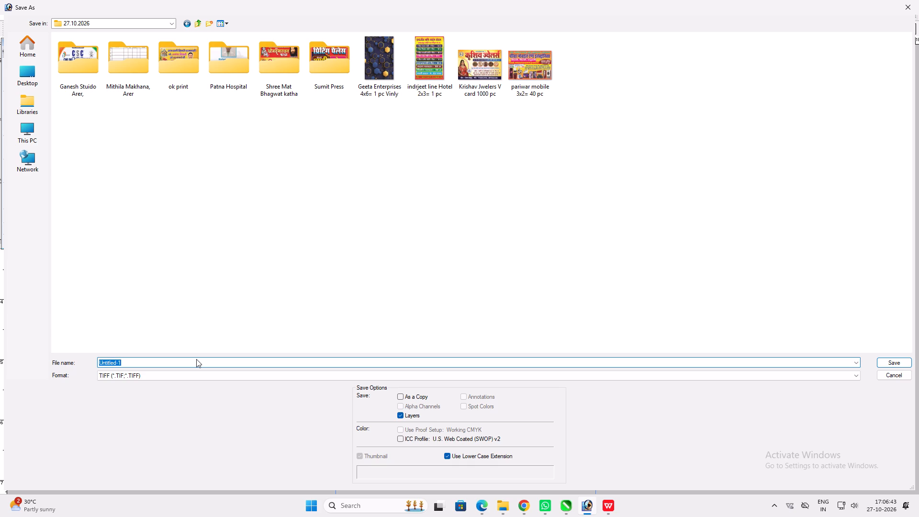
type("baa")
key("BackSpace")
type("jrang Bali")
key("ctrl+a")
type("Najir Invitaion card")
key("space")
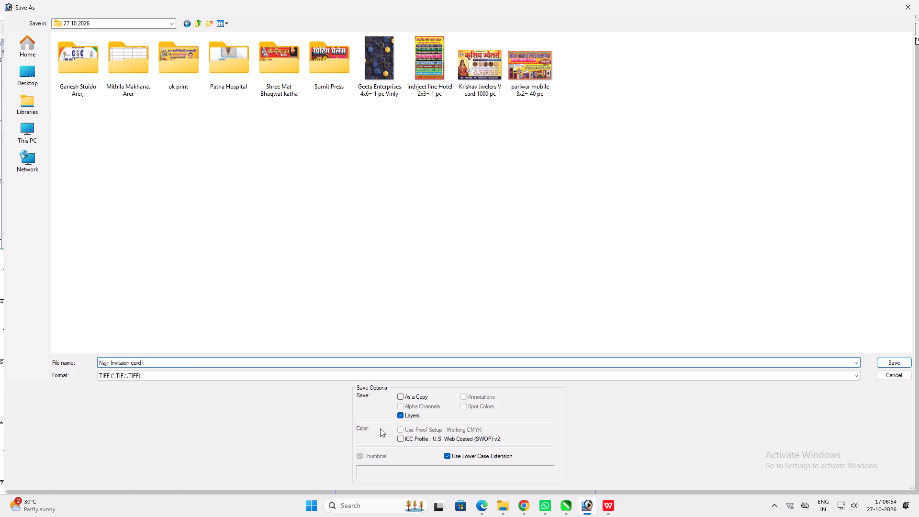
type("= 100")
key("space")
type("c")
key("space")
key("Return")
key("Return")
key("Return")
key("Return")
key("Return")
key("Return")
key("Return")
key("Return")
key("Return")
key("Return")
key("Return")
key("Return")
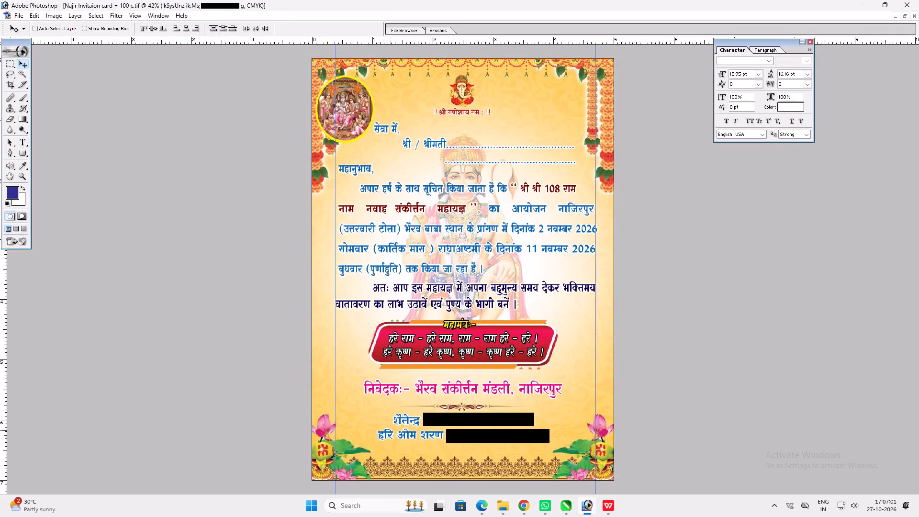
Hide the guides and capture a screenshot of the whole invitation card, from edge to edge.
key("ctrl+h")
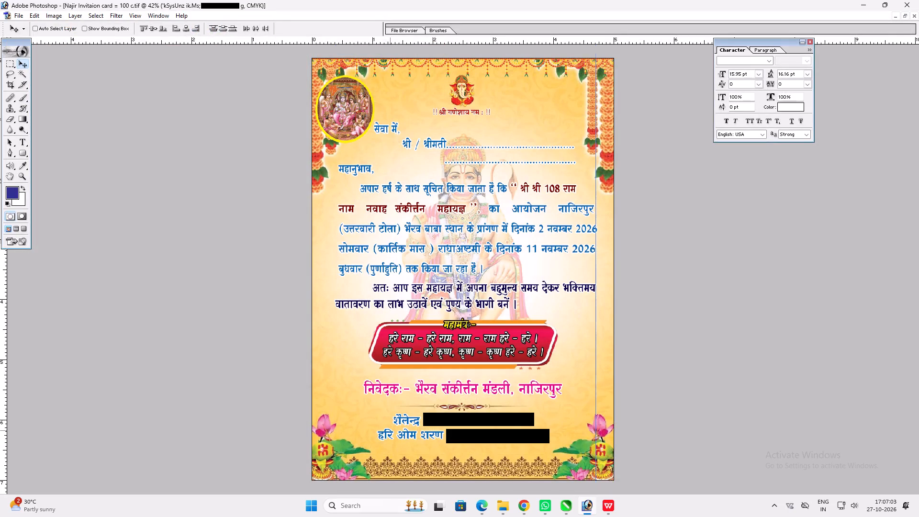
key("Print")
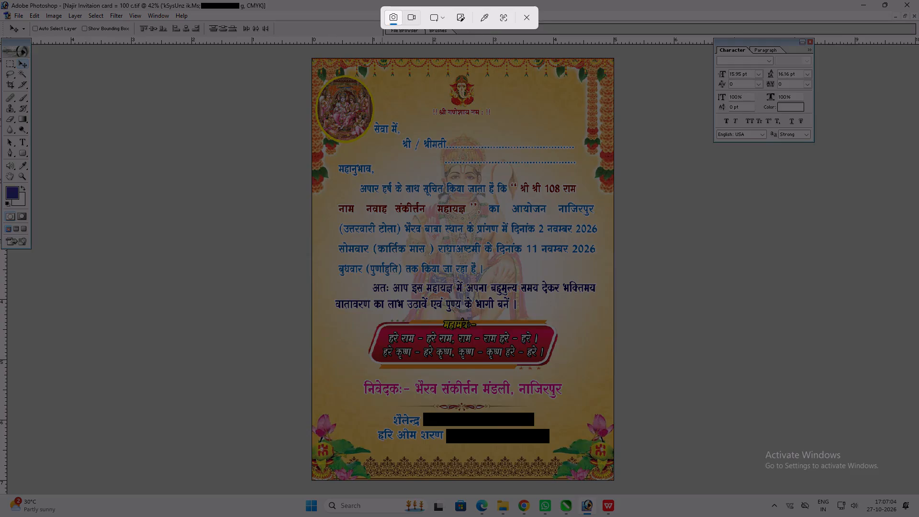
left_click_drag(310, 57, 614, 479)
Switch to the Chrome browser window.
left_click(528, 504)
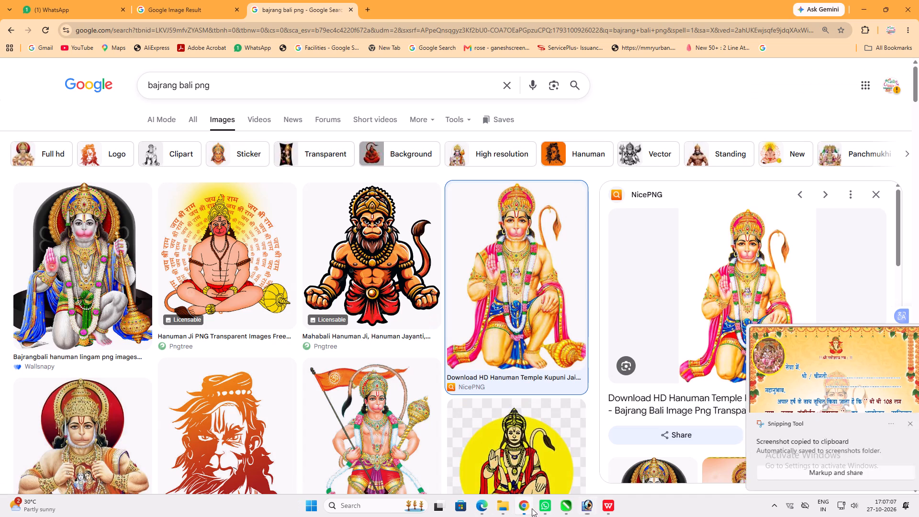